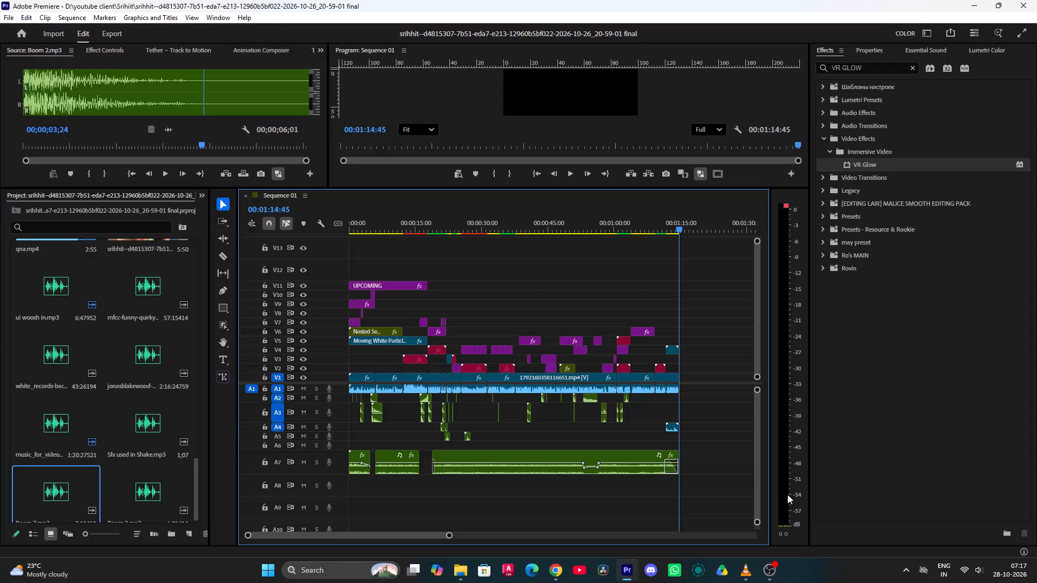
# Switch to OBS Studio, stop the screen recording and minimize the OBS window.
pyautogui.click(768, 580)
pyautogui.click(913, 412)
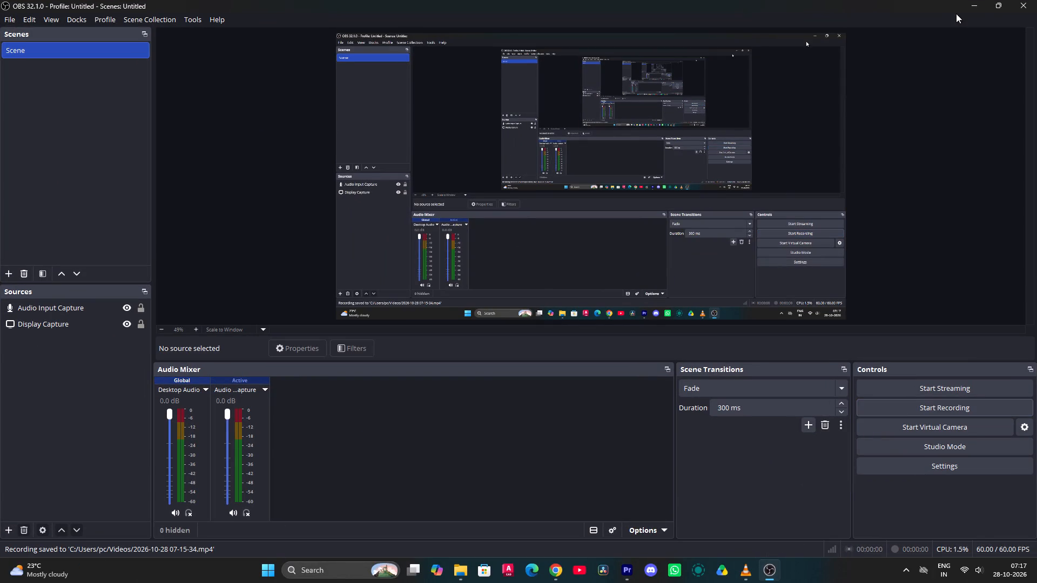
pyautogui.click(967, 0)
# Close the current Premiere project and open the REELS project from the my edit folder, skipping relinking of the missing clips.
pyautogui.click(1036, 0)
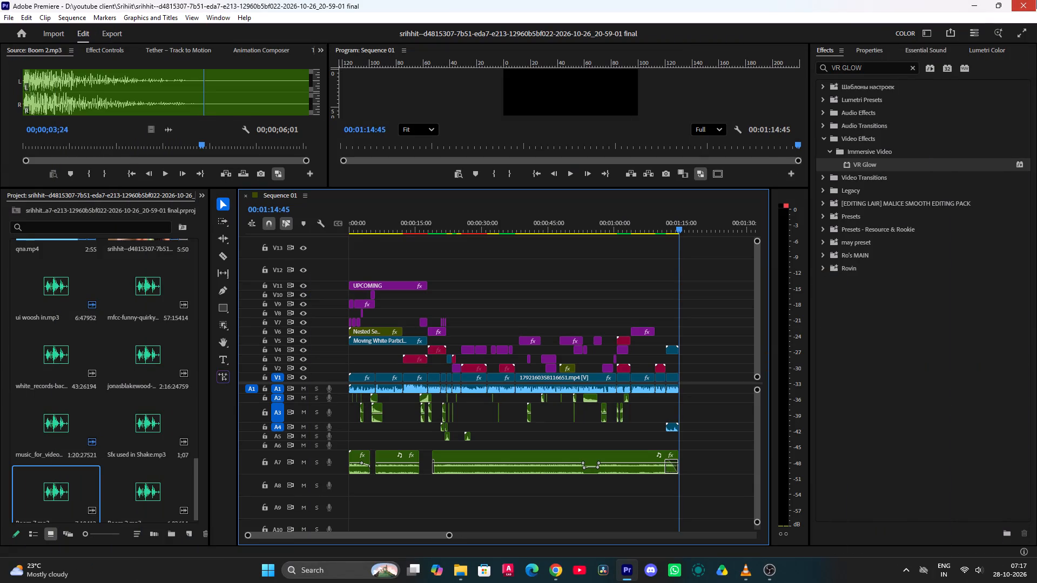
pyautogui.click(68, 288)
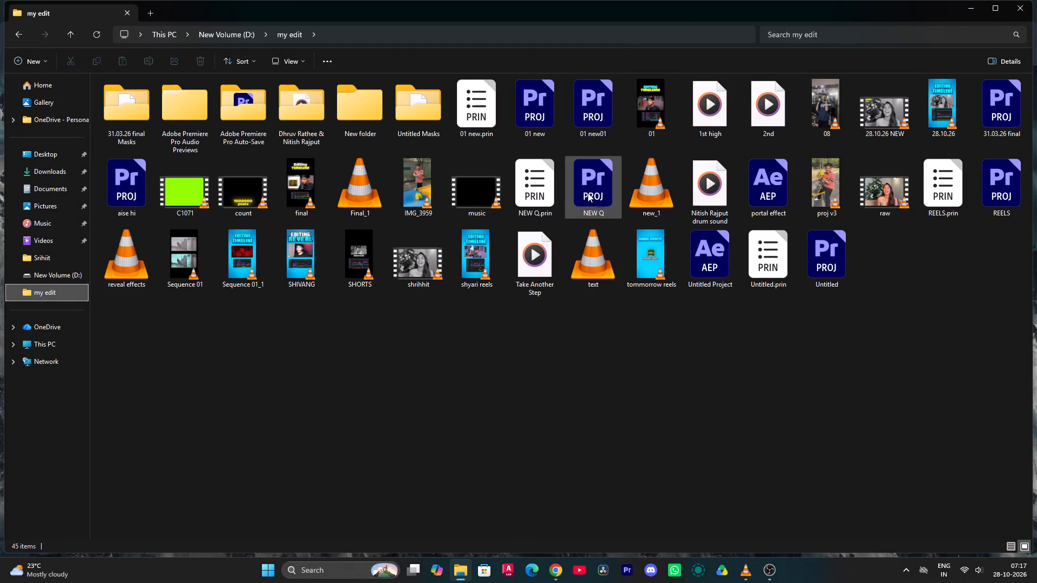
pyautogui.doubleClick(993, 191)
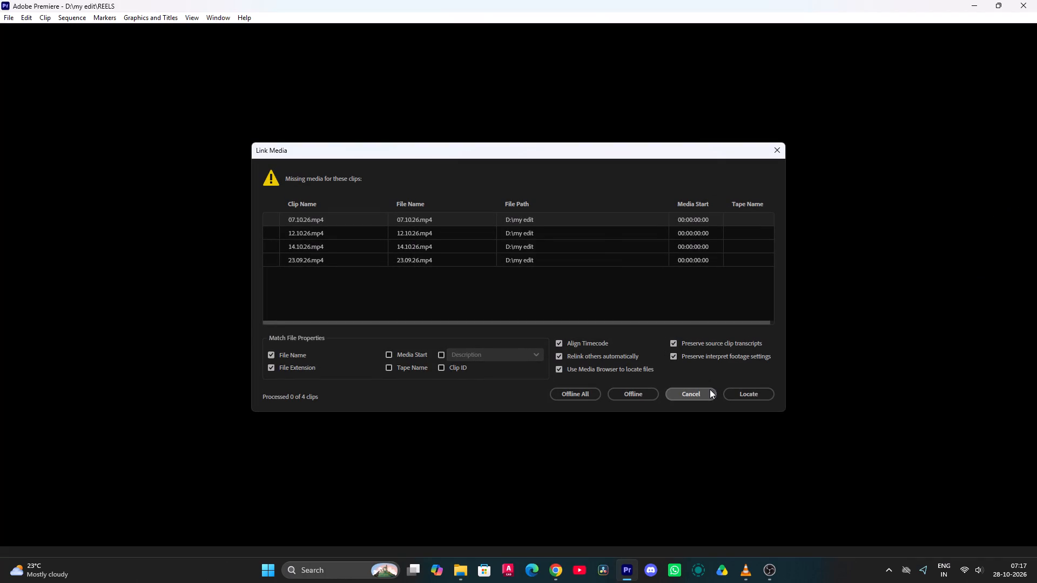
pyautogui.click(710, 389)
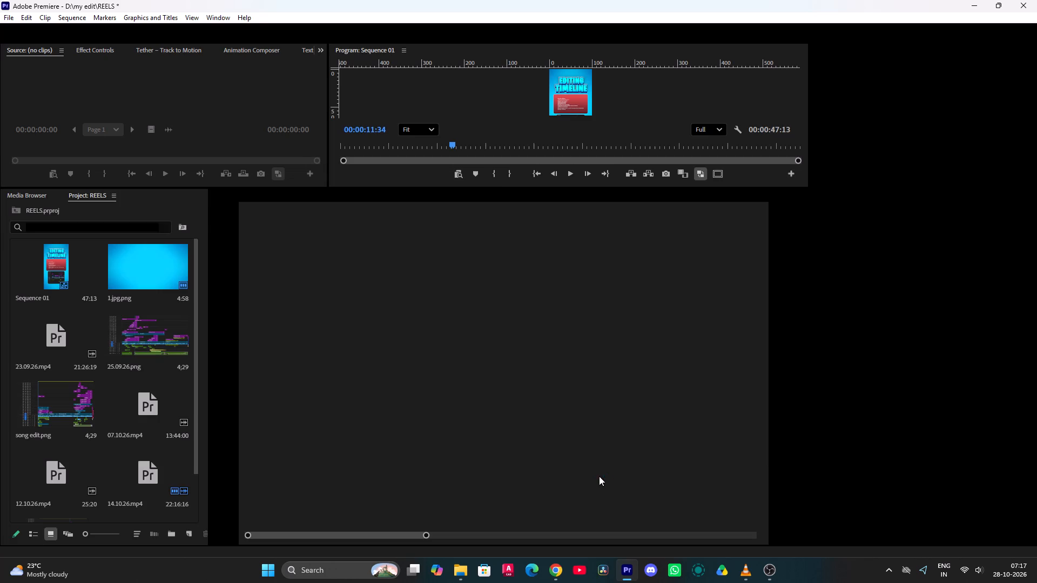
pyautogui.scroll(3, 454, 356)
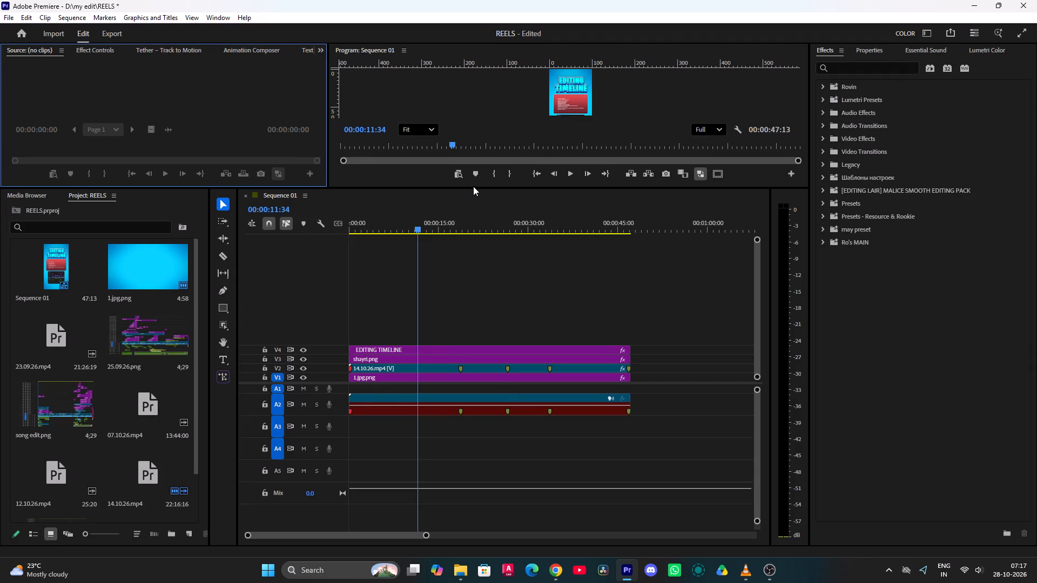
# Enlarge the monitor area above the timeline and move the playhead to the start of Sequence 01.
pyautogui.moveTo(470, 188); pyautogui.dragTo(503, 311)
pyautogui.moveTo(418, 349); pyautogui.dragTo(339, 367)
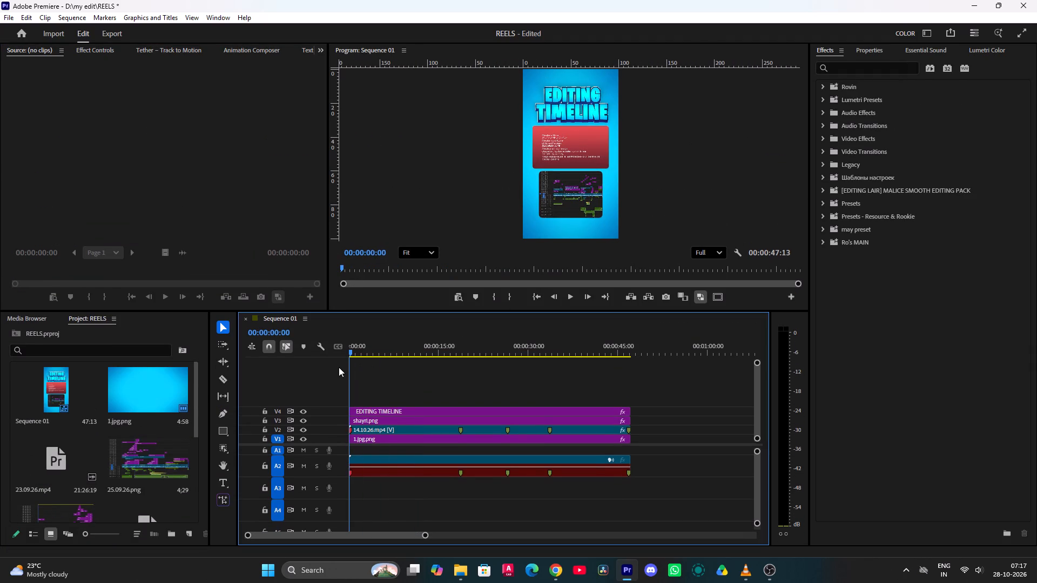
pyautogui.moveTo(339, 367); pyautogui.dragTo(321, 370)
# Import the 28.10.26 NEW video from the my edit folder on drive D into the project.
pyautogui.scroll(-10, 42, 449)
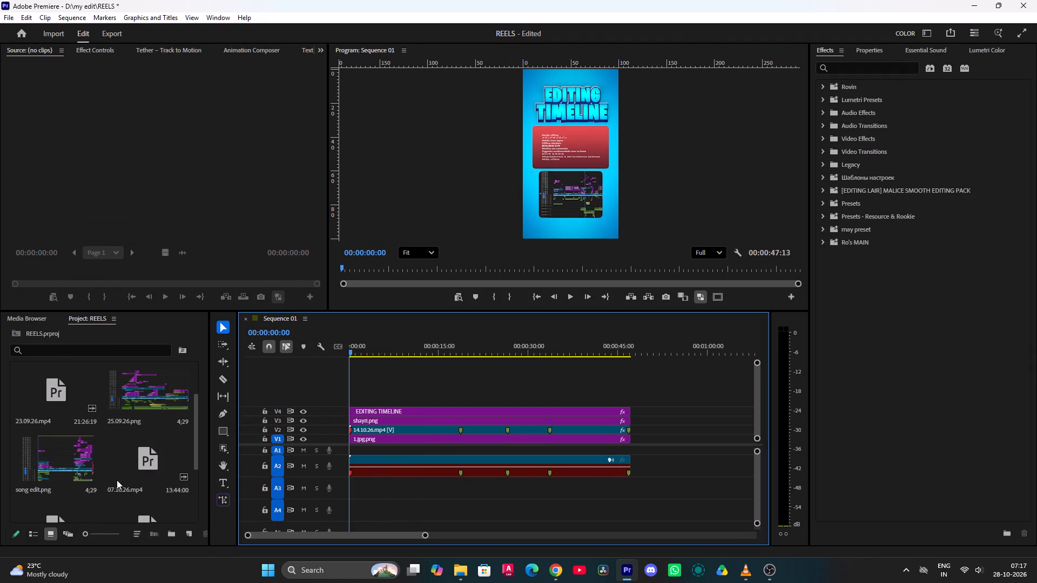
pyautogui.doubleClick(121, 487)
pyautogui.scroll(-1, 3, 95)
pyautogui.scroll(-1, 59, 224)
pyautogui.click(41, 212)
pyautogui.scroll(-4, 360, 191)
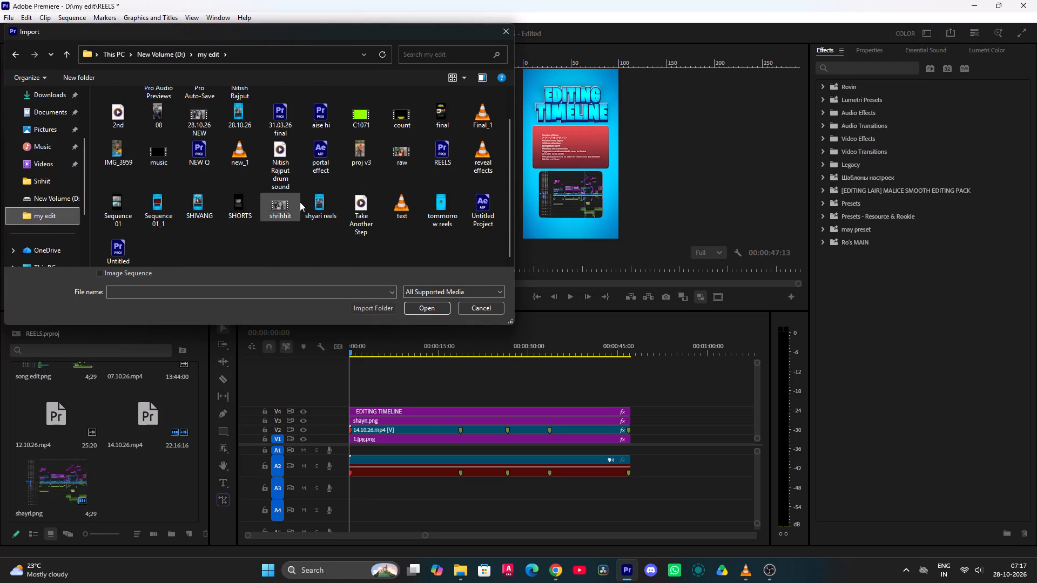
pyautogui.doubleClick(185, 123)
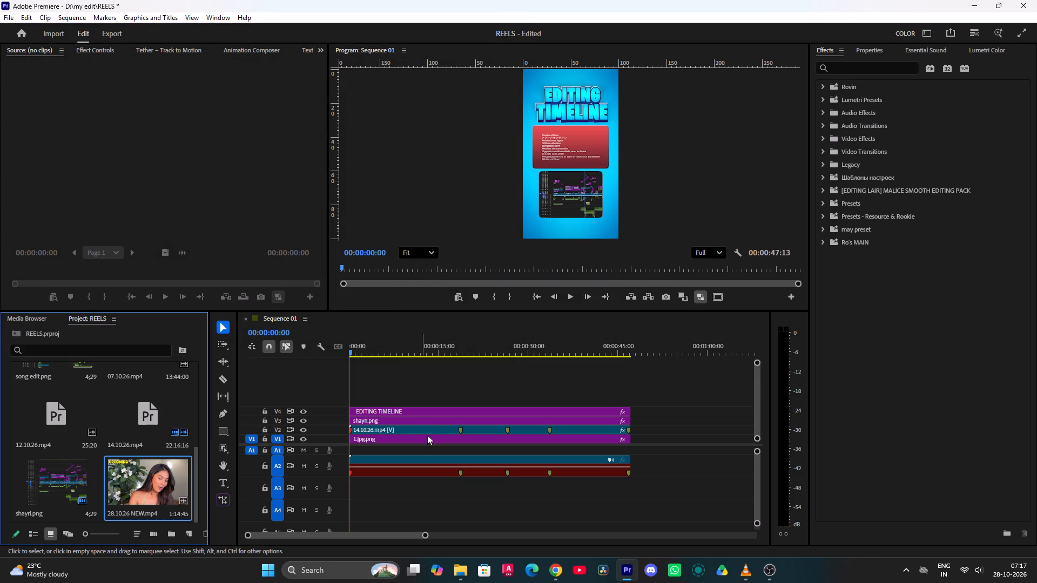
# Copy the 14.10.26.mp4 clip on track V2, and delete it from the timeline.
pyautogui.click(389, 428)
pyautogui.rightClick(389, 428)
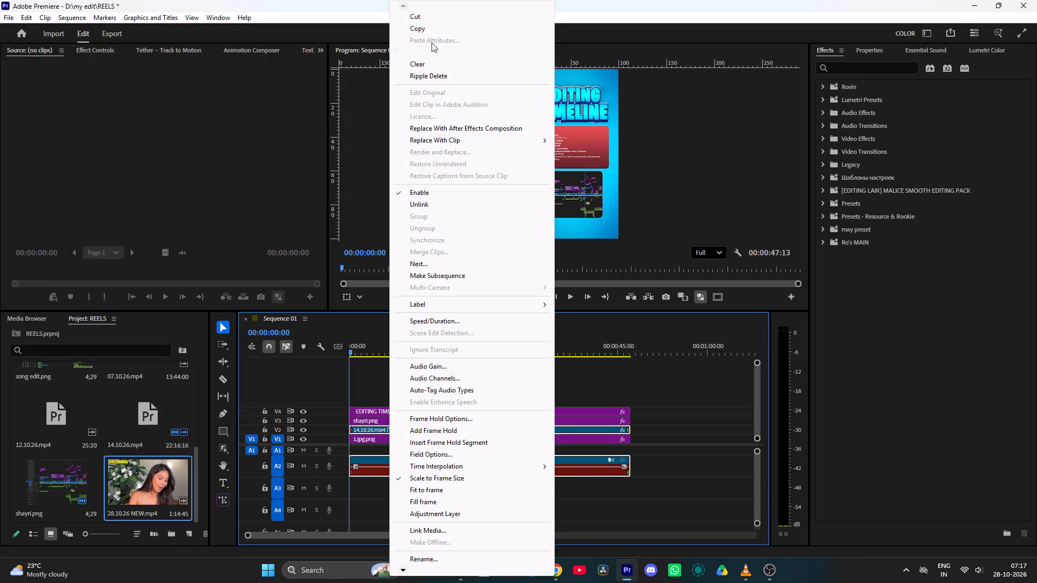
pyautogui.click(425, 26)
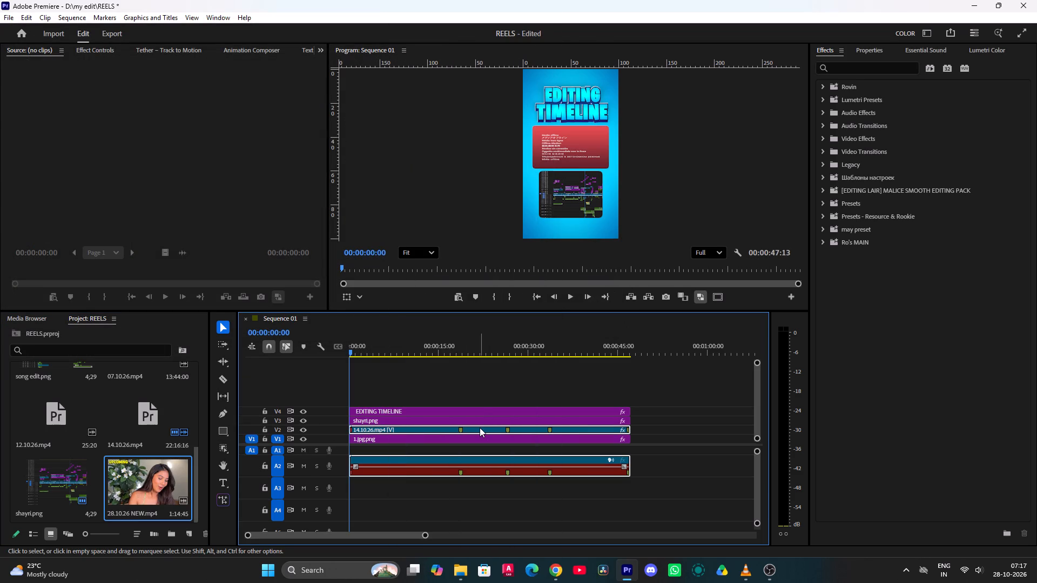
pyautogui.press('Delete')
# Place the 28.10.26 NEW.mp4 clip on tracks V2 and A2 at the start of the sequence and briefly play it.
pyautogui.moveTo(171, 491); pyautogui.dragTo(392, 424)
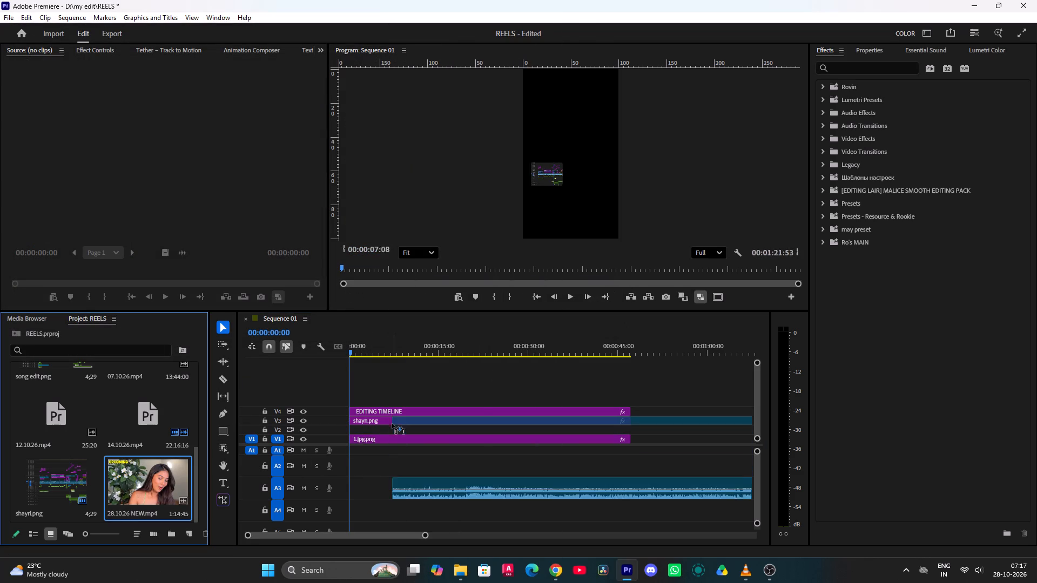
pyautogui.moveTo(392, 424); pyautogui.dragTo(341, 431)
pyautogui.click(341, 431)
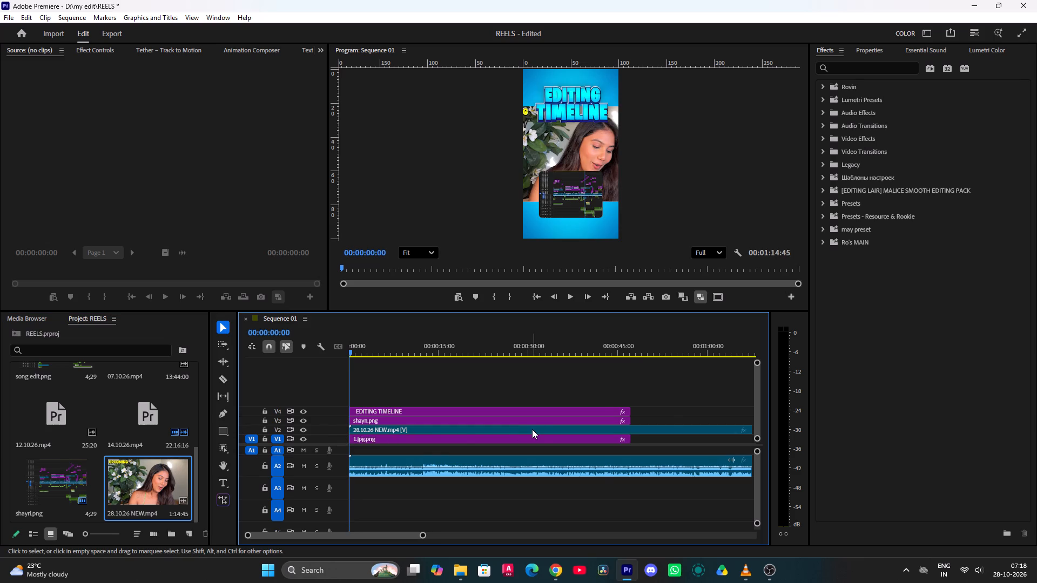
pyautogui.keyDown('alt'); pyautogui.scroll(-9, 532, 429); pyautogui.keyUp('alt')
pyautogui.press('space')
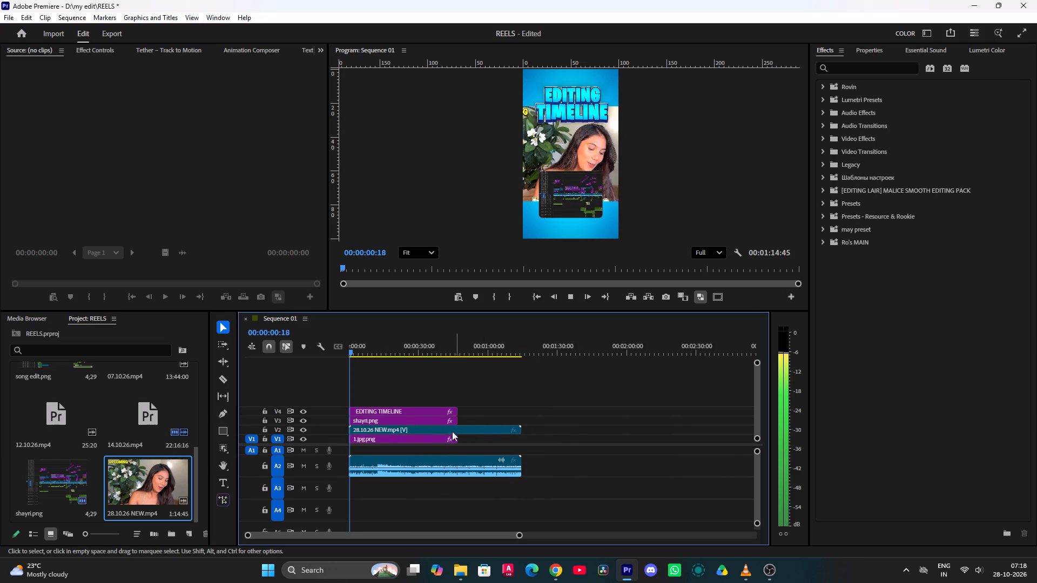
pyautogui.press('space')
# Apply Scale to Frame Size to the 28.10.26 NEW.mp4 clip and play the sequence.
pyautogui.click(438, 431)
pyautogui.rightClick(438, 431)
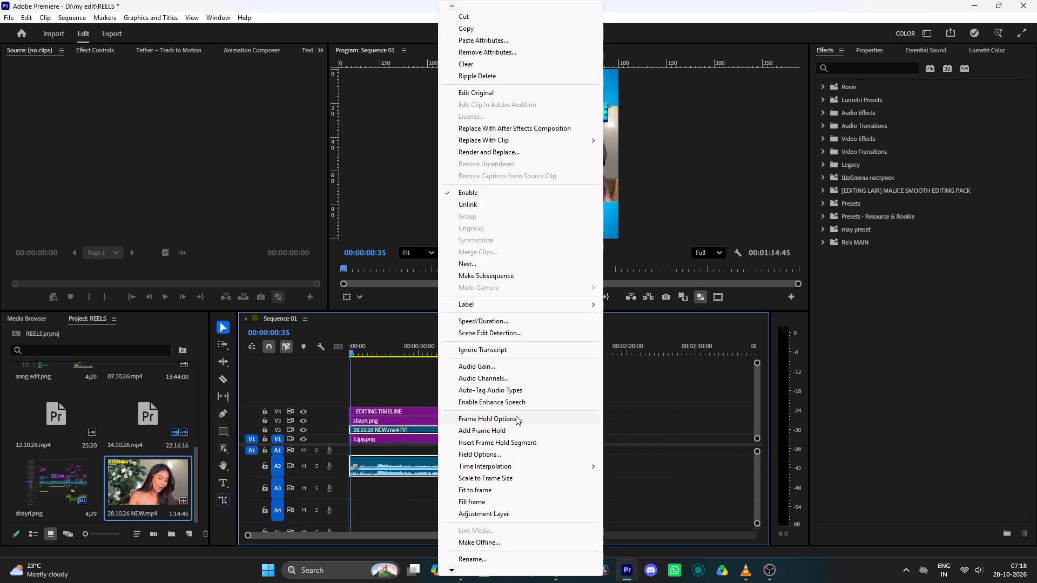
pyautogui.click(488, 481)
pyautogui.press('space')
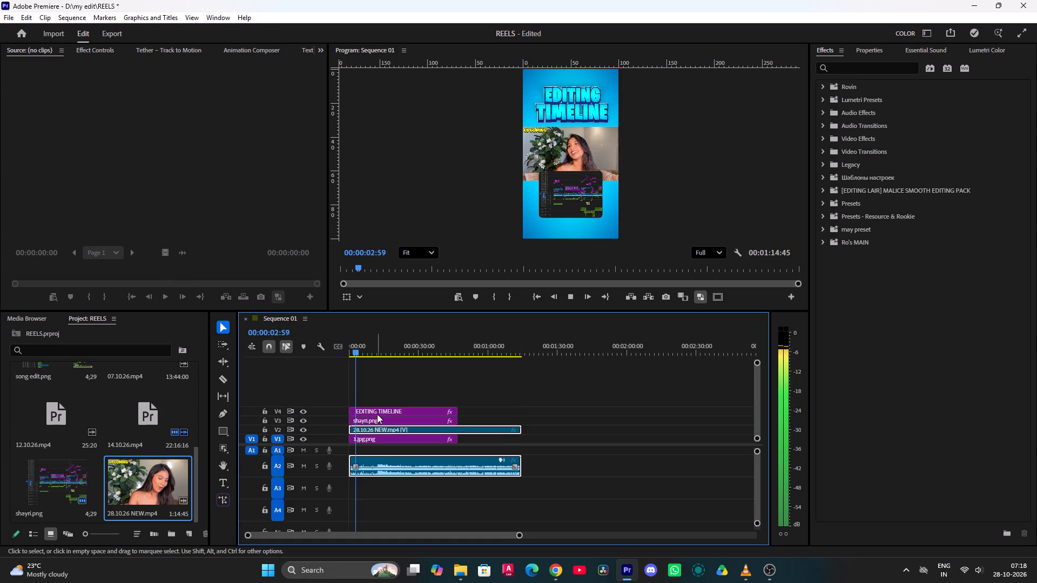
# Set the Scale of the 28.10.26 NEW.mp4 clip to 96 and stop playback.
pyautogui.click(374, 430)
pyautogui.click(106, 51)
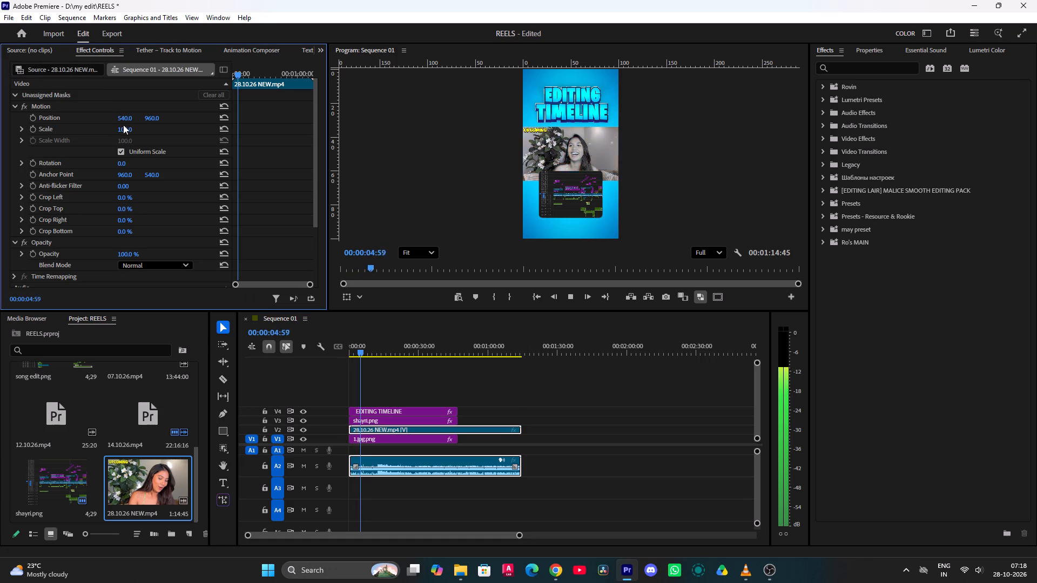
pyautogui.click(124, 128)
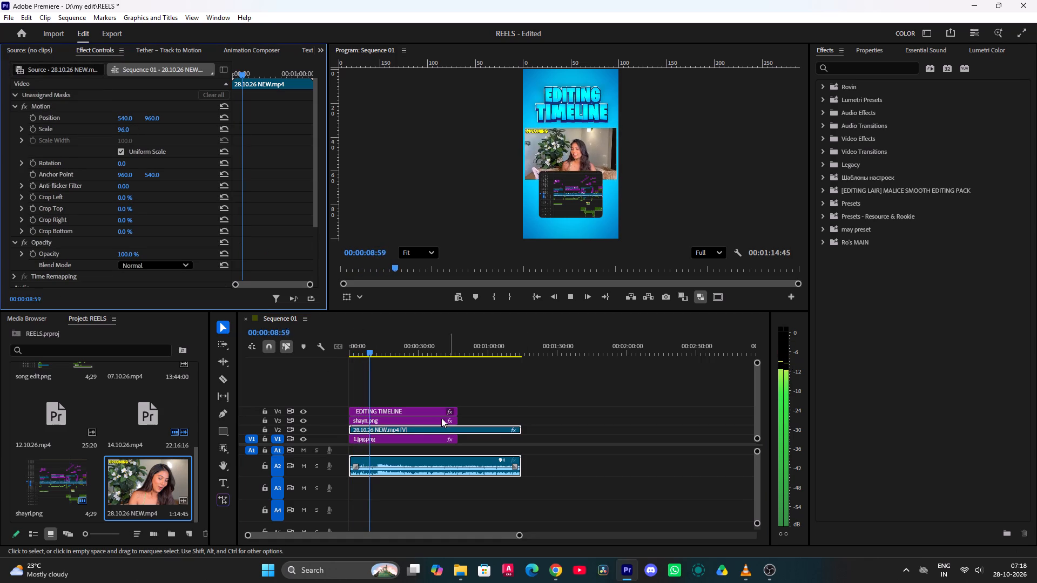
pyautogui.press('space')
# Paste the copied clip's Motion, Roughen Edges and Drop Shadow attributes onto the 28.10.26 NEW.mp4 clip.
pyautogui.rightClick(416, 431)
pyautogui.click(463, 38)
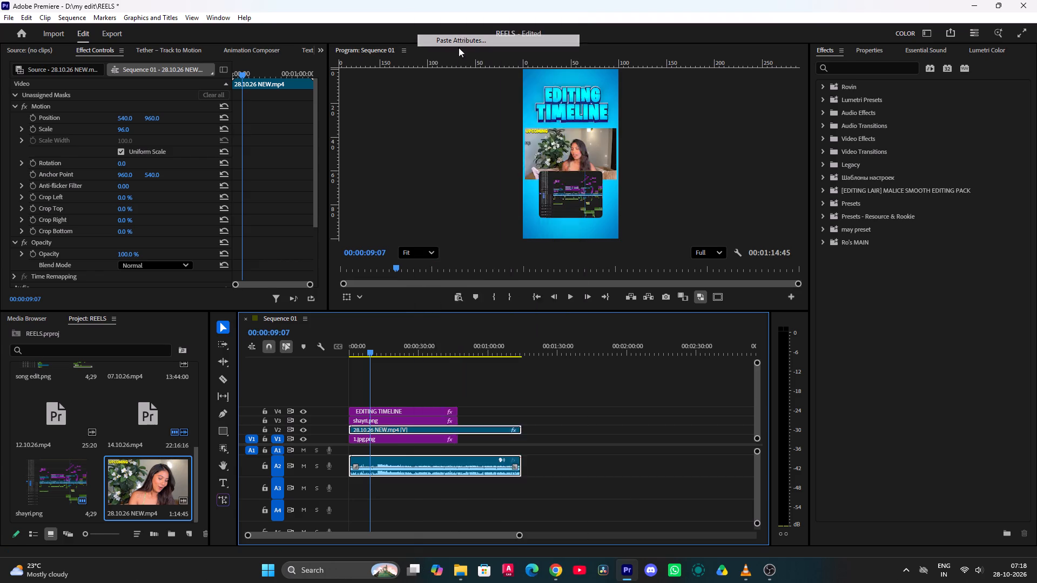
pyautogui.click(461, 214)
pyautogui.click(457, 225)
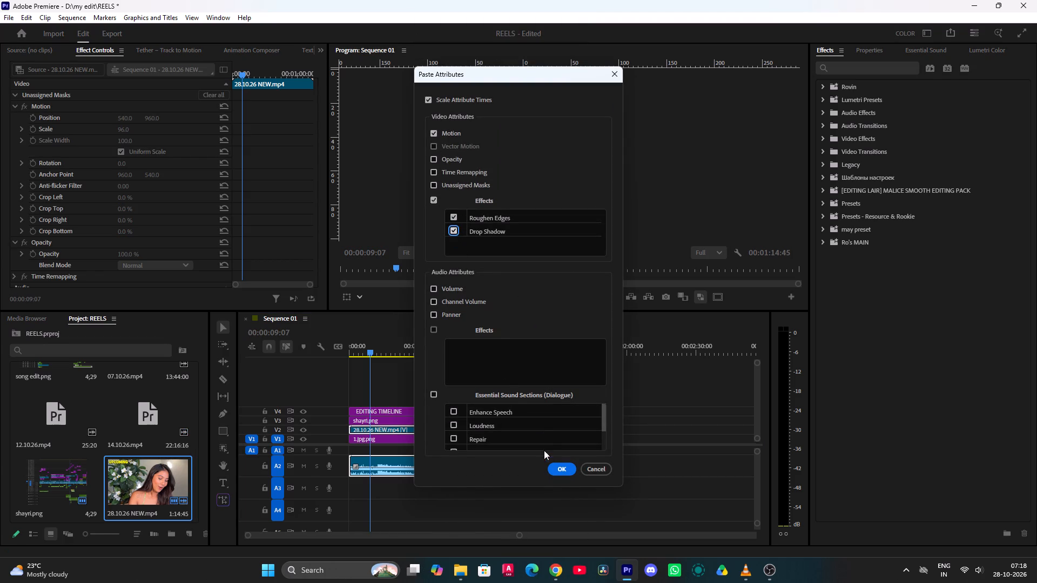
pyautogui.click(555, 467)
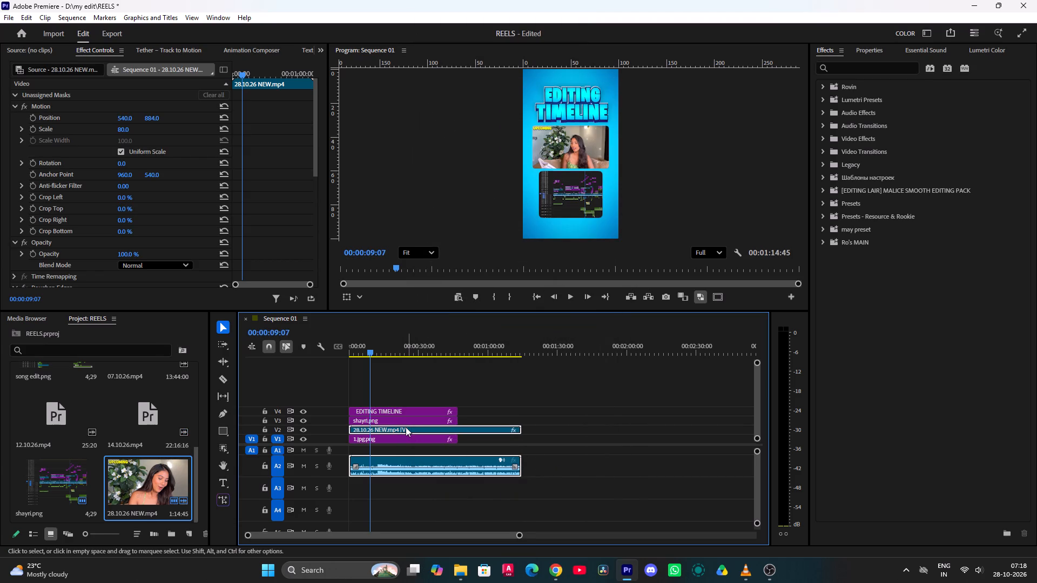
# Extend the EDITING TIMELINE, shayri.png and 1.jpg.png clips to the end of the 28.10.26 NEW.mp4 clip.
pyautogui.press('space')
pyautogui.keyDown('alt'); pyautogui.scroll(4, 383, 388); pyautogui.keyUp('alt')
pyautogui.scroll(4, 392, 389)
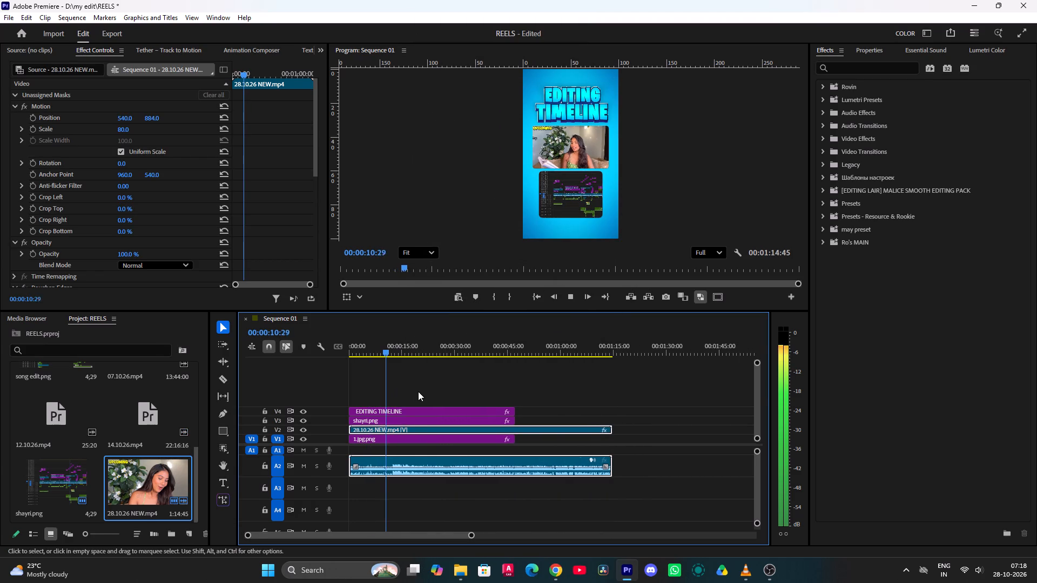
pyautogui.keyDown('alt'); pyautogui.scroll(4, 472, 390); pyautogui.keyUp('alt')
pyautogui.scroll(3, 552, 398)
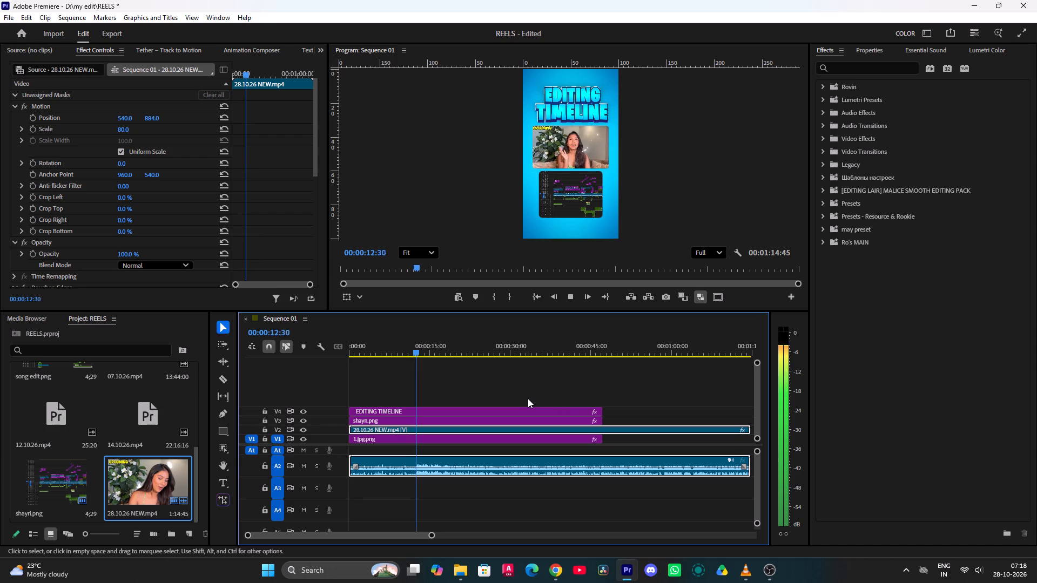
pyautogui.keyDown('alt'); pyautogui.scroll(-3, 526, 397); pyautogui.keyUp('alt')
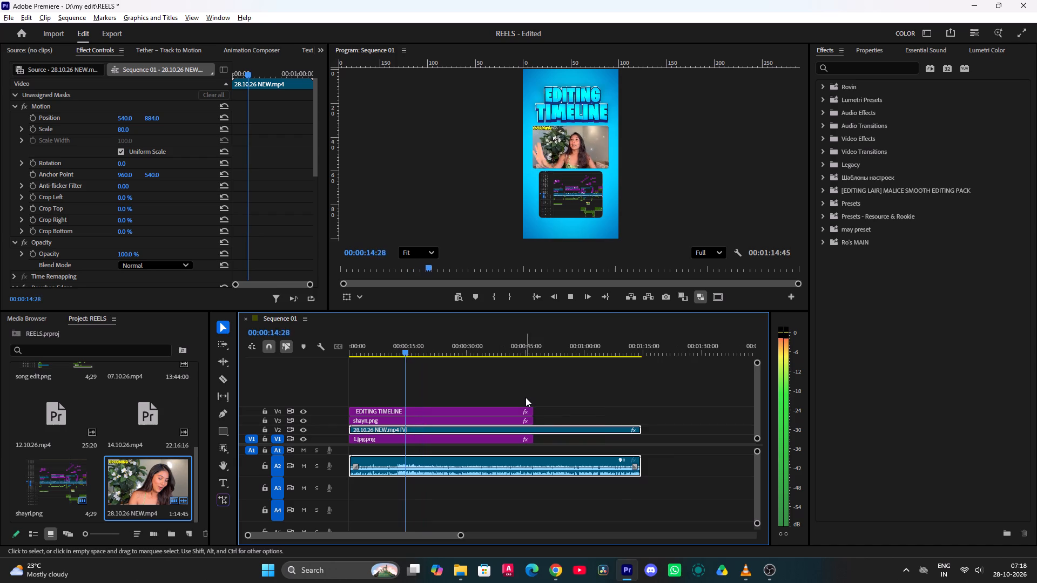
pyautogui.moveTo(591, 404); pyautogui.dragTo(526, 419)
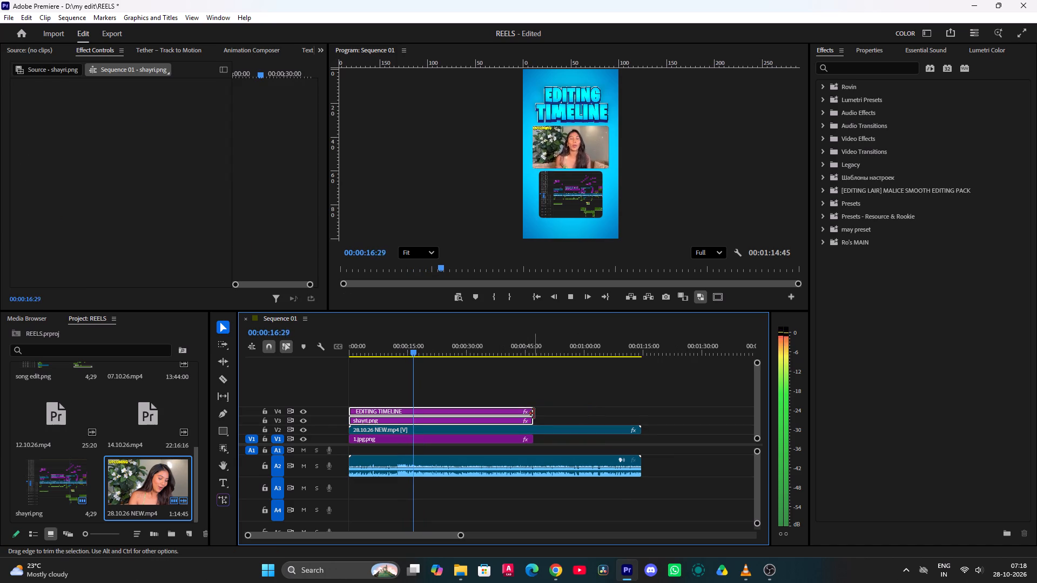
pyautogui.moveTo(534, 413); pyautogui.dragTo(638, 424)
pyautogui.moveTo(536, 439); pyautogui.dragTo(603, 439)
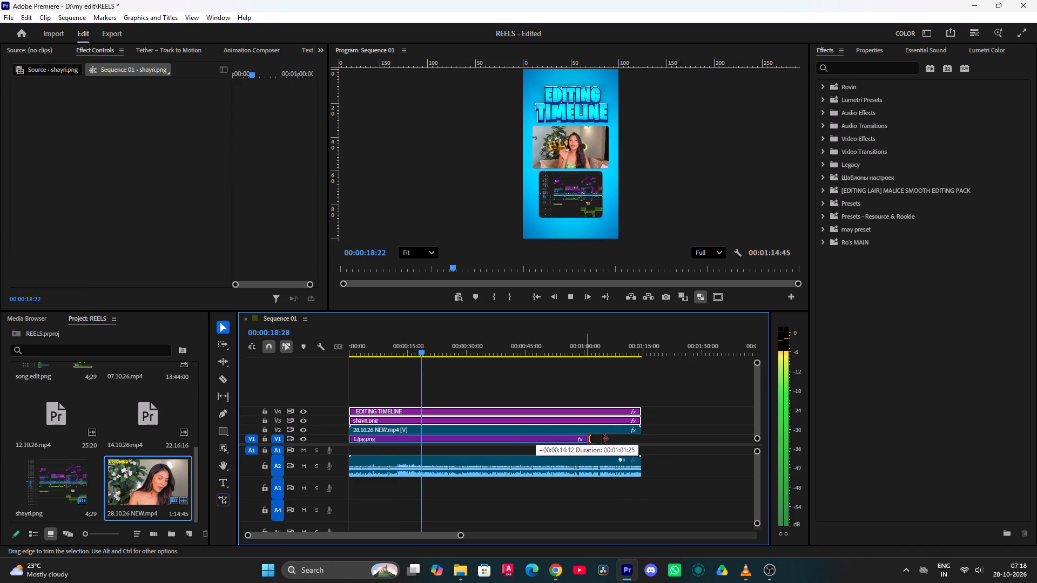
pyautogui.moveTo(603, 439); pyautogui.dragTo(644, 439)
pyautogui.click(717, 438)
# Stop playback and delete the shayri.png clip from track V3.
pyautogui.click(376, 417)
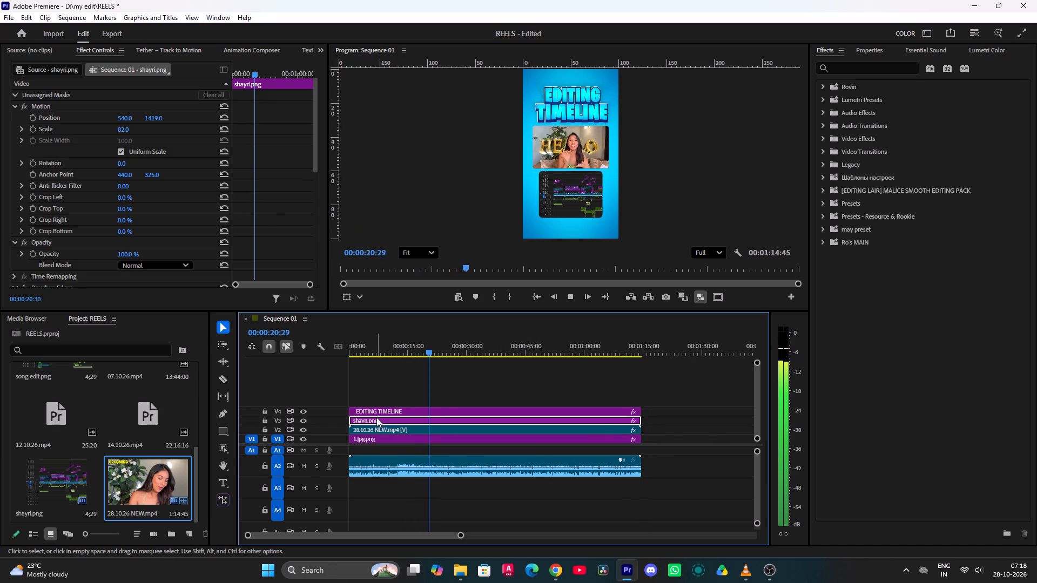
pyautogui.press('space')
pyautogui.press('Delete')
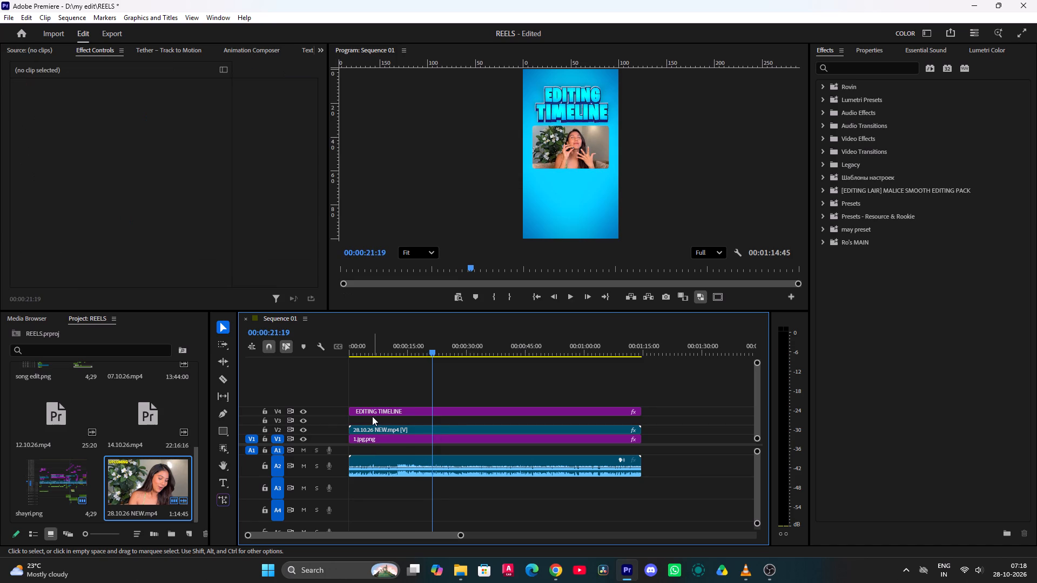
pyautogui.scroll(-4, 177, 430)
pyautogui.hotkey('ctrl', 'i')
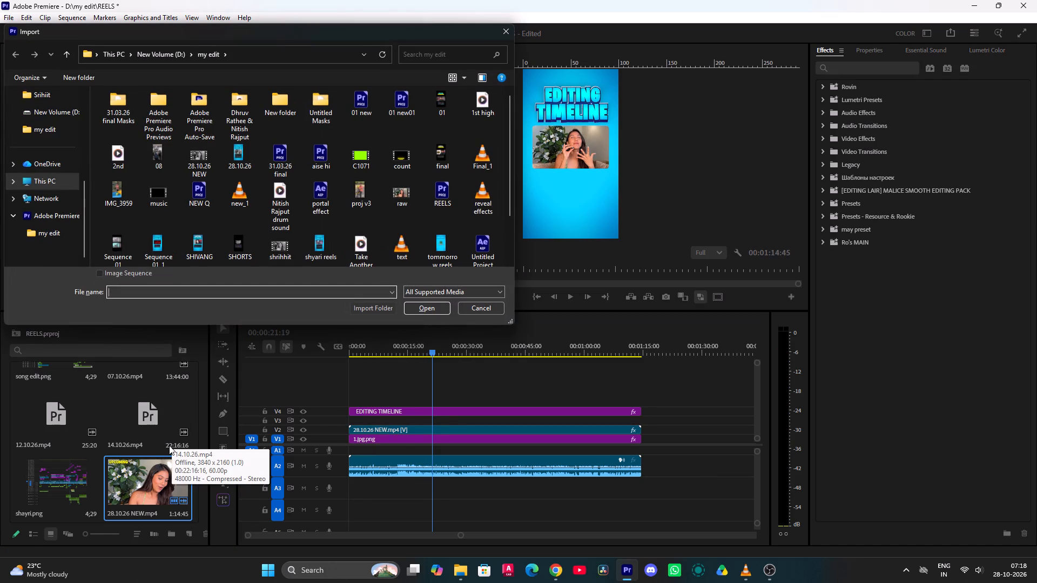
pyautogui.scroll(-5, 171, 233)
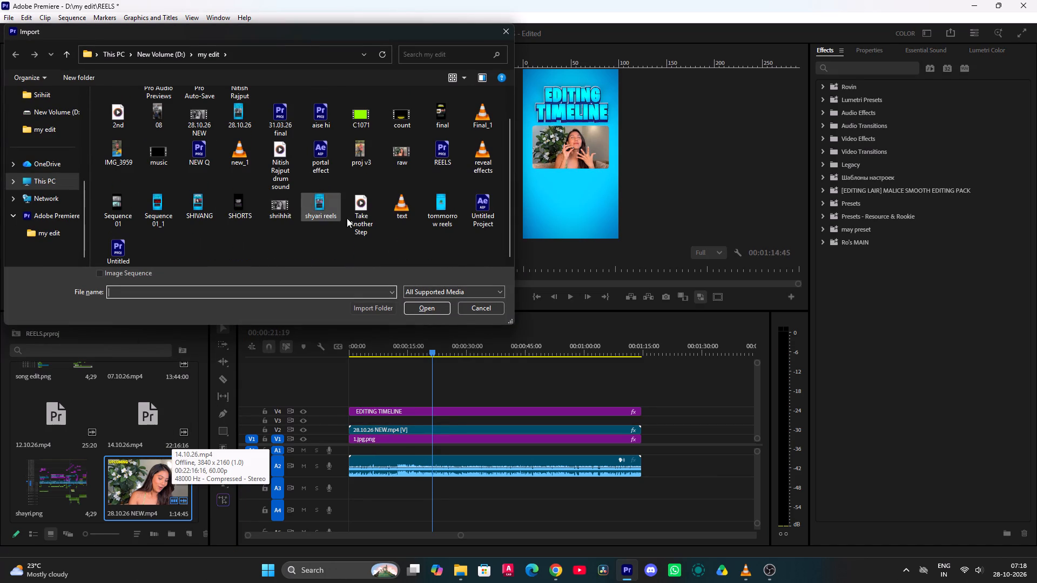
pyautogui.click(277, 205)
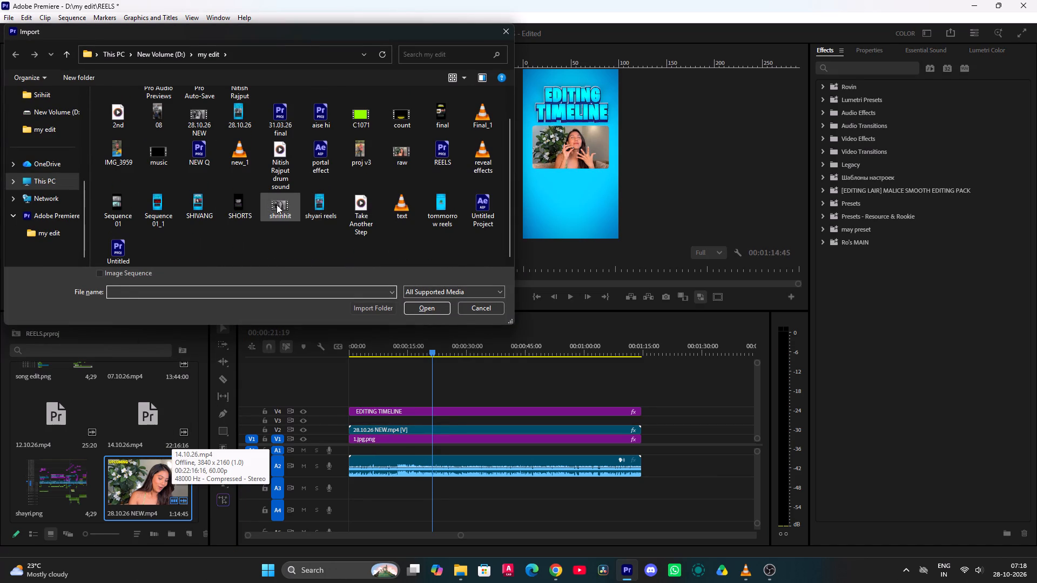
pyautogui.click(326, 234)
pyautogui.scroll(-1, 326, 234)
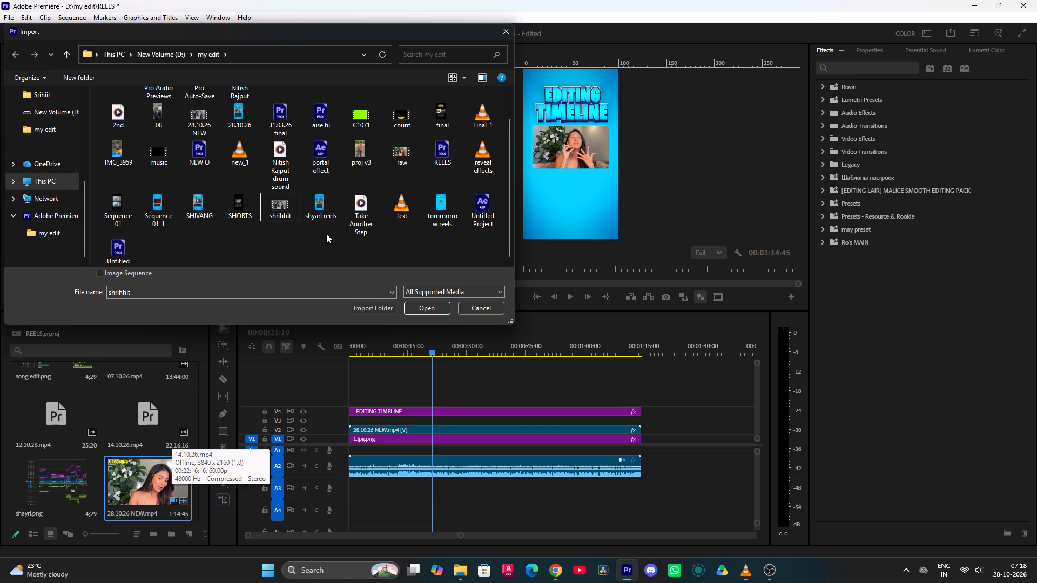
pyautogui.scroll(-1, 326, 234)
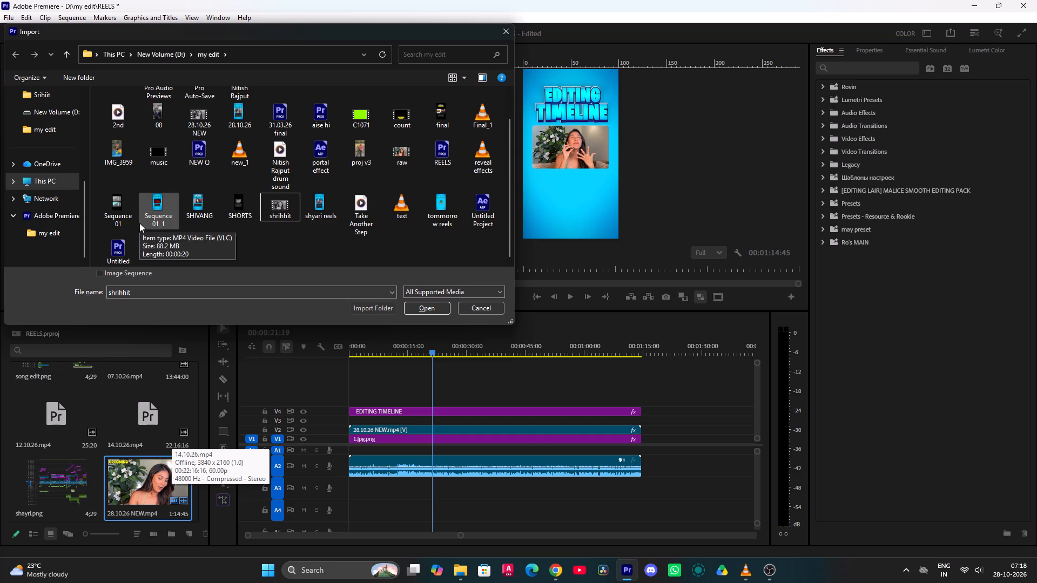
pyautogui.scroll(3, 33, 118)
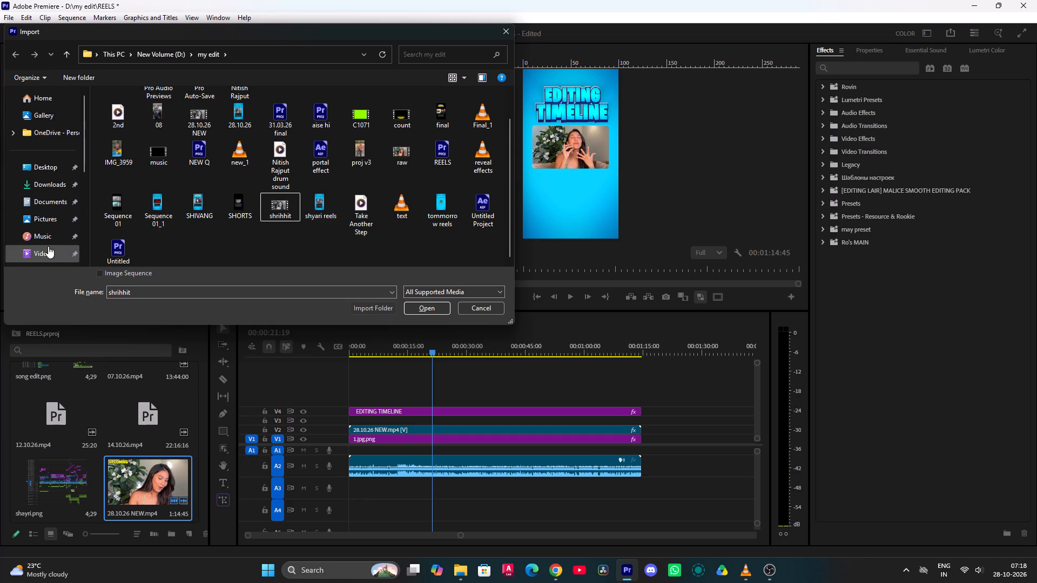
pyautogui.click(48, 246)
pyautogui.scroll(-8, 220, 167)
pyautogui.doubleClick(186, 214)
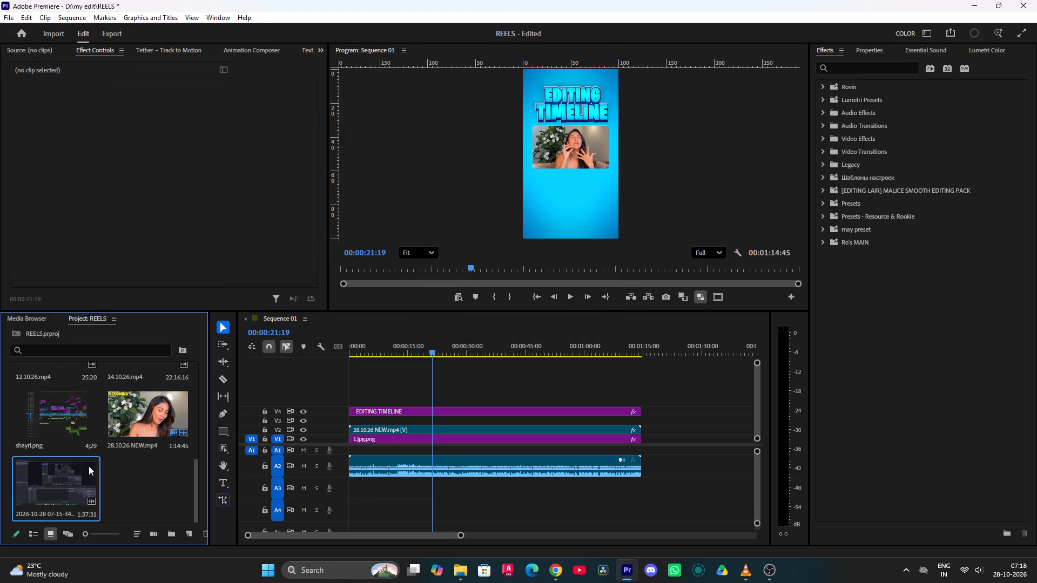
pyautogui.moveTo(76, 484); pyautogui.dragTo(342, 403)
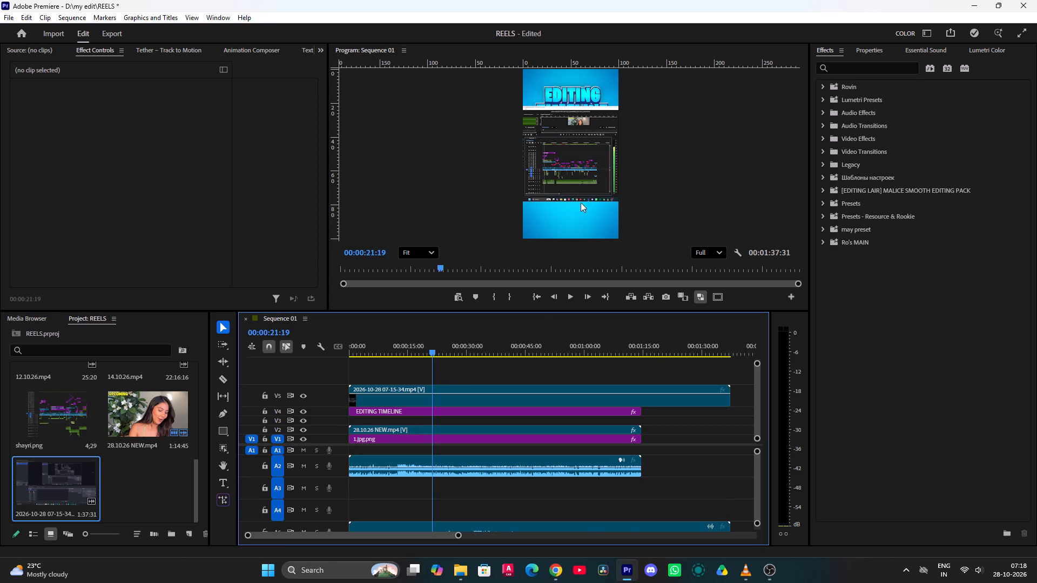
pyautogui.scroll(9, 568, 195)
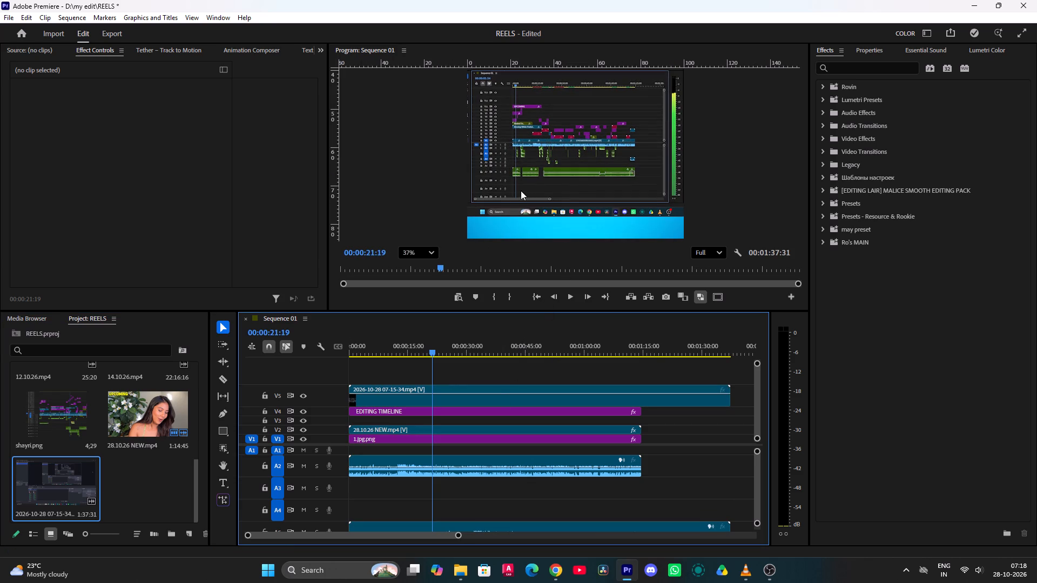
pyautogui.click(408, 394)
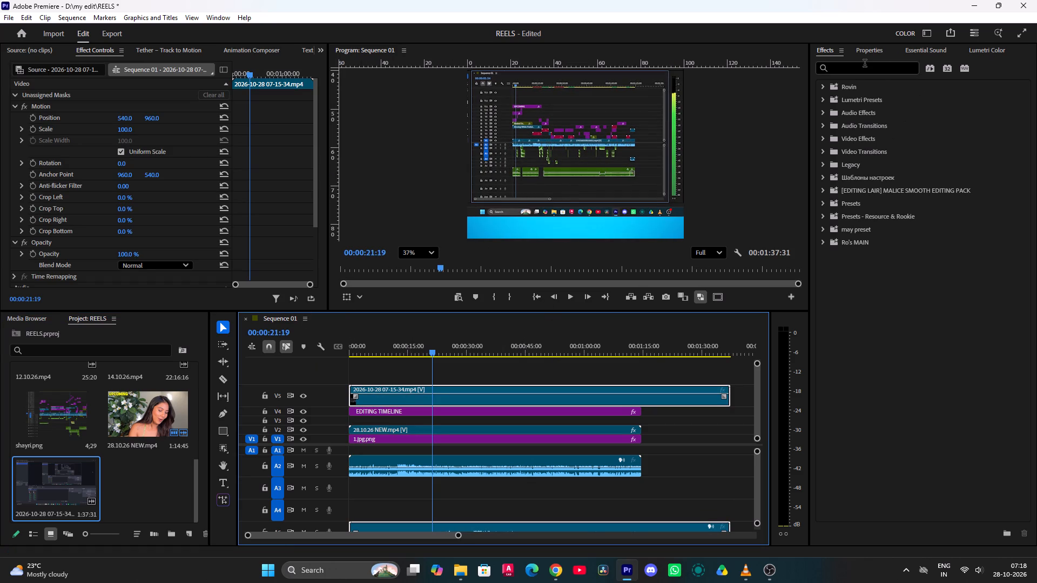
pyautogui.click(865, 64)
pyautogui.write('CROP')
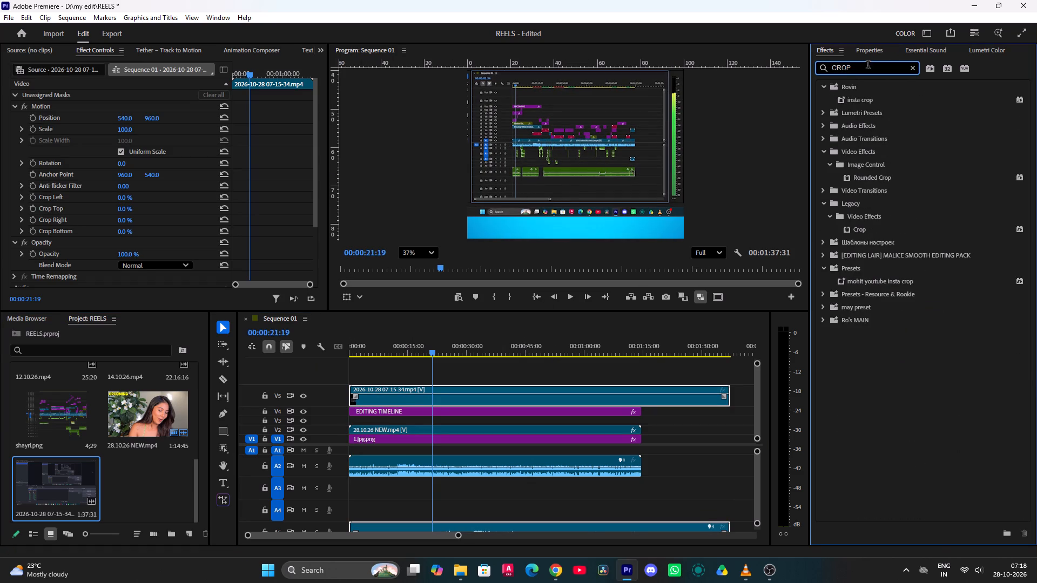
pyautogui.moveTo(865, 231); pyautogui.dragTo(506, 398)
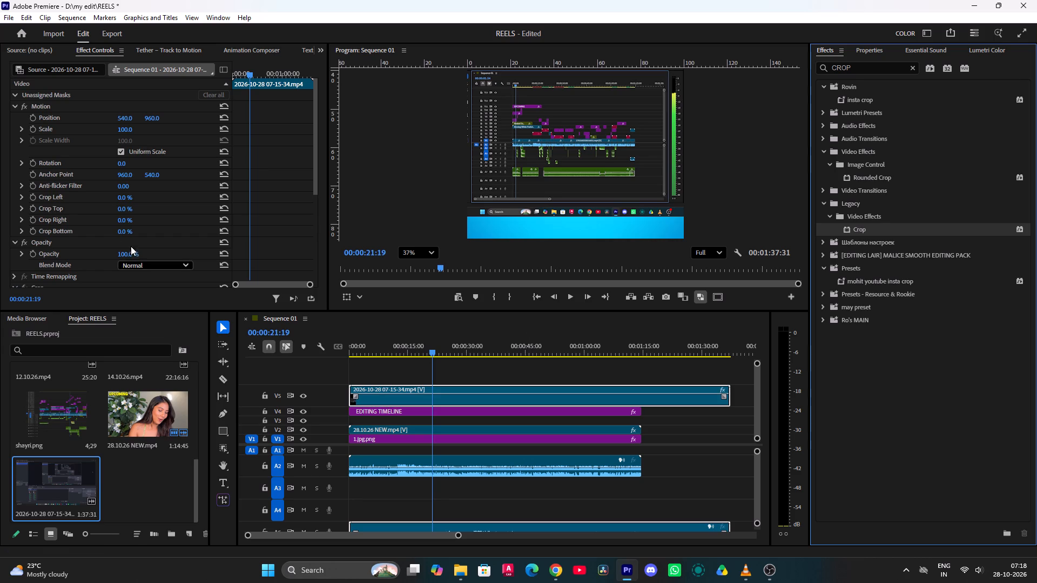
# Set the Crop effect's Bottom value to 18 % on the screen recording clip.
pyautogui.scroll(-13, 82, 221)
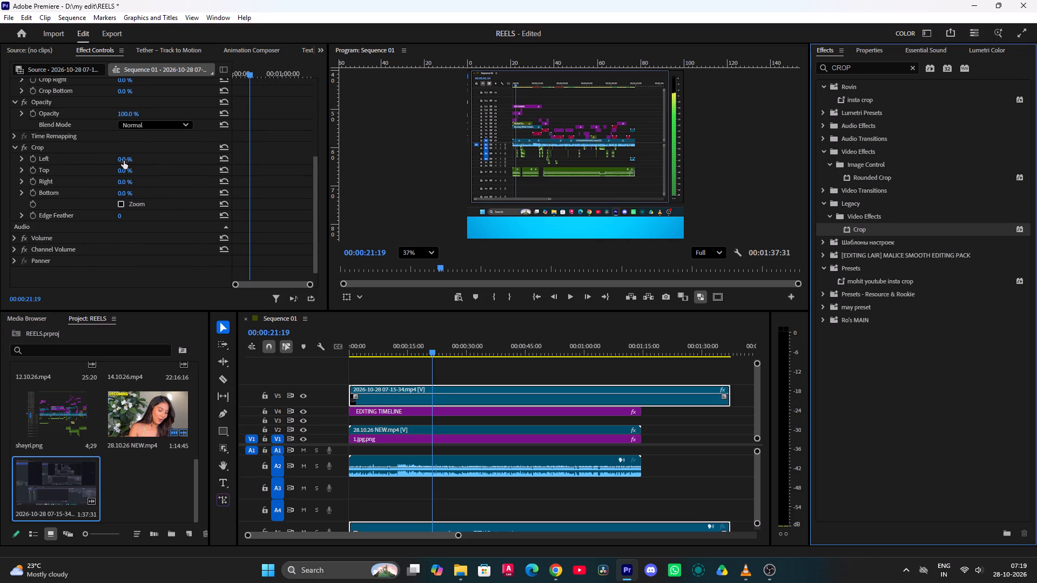
pyautogui.scroll(-4, 587, 126)
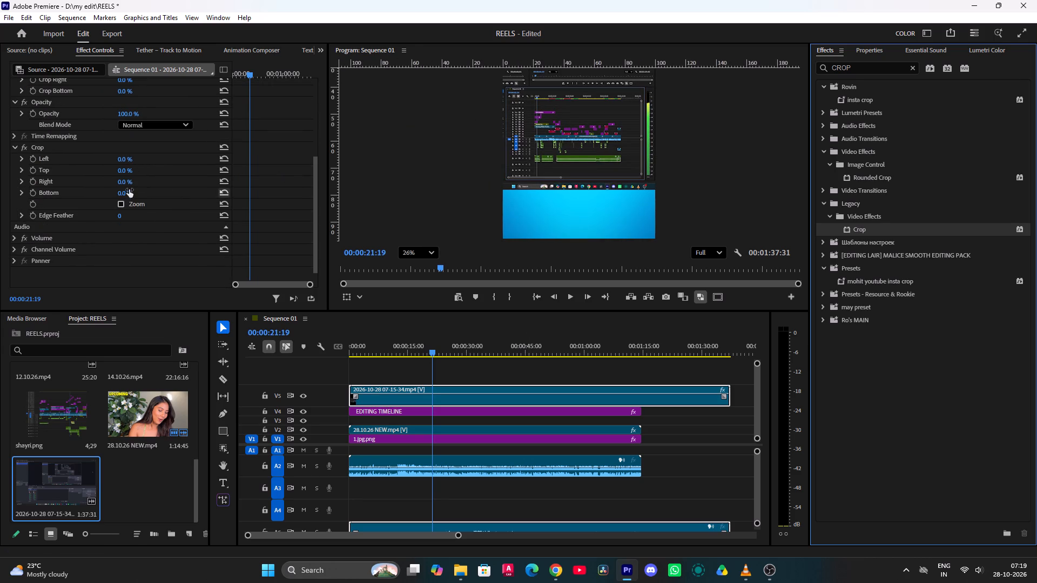
pyautogui.moveTo(128, 192); pyautogui.dragTo(139, 193)
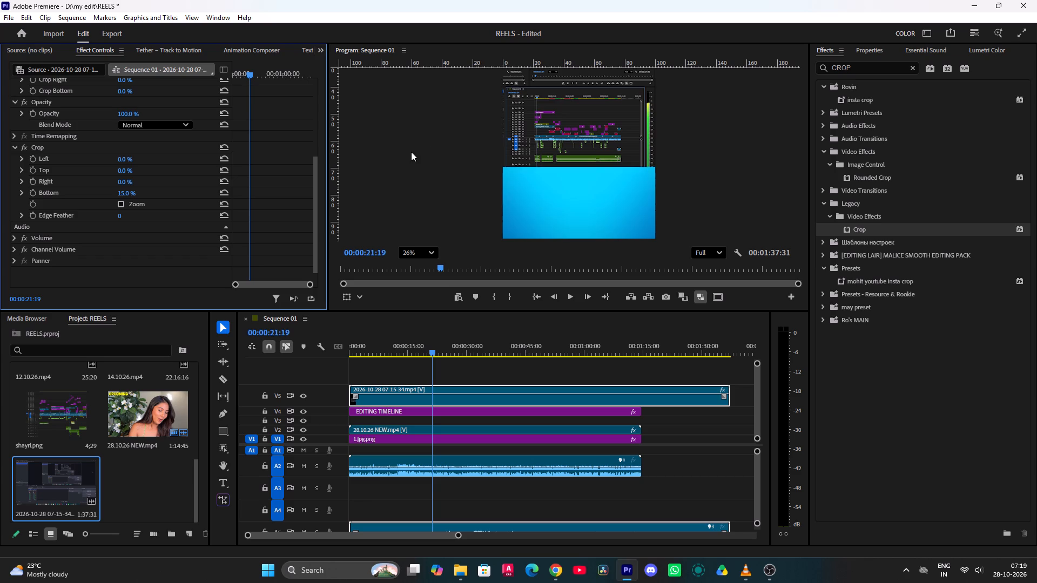
pyautogui.scroll(14, 437, 146)
pyautogui.moveTo(131, 193); pyautogui.dragTo(138, 197)
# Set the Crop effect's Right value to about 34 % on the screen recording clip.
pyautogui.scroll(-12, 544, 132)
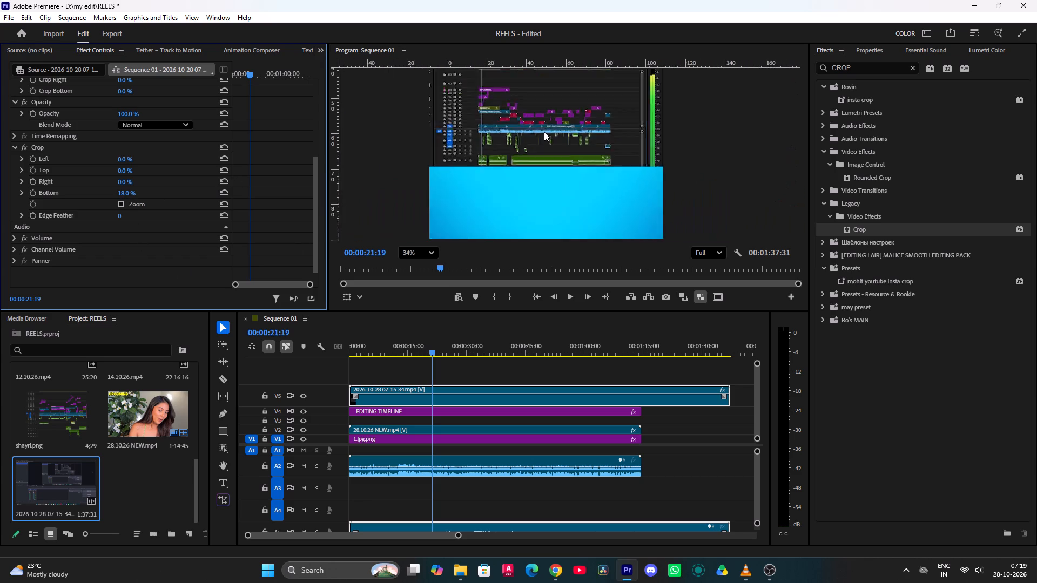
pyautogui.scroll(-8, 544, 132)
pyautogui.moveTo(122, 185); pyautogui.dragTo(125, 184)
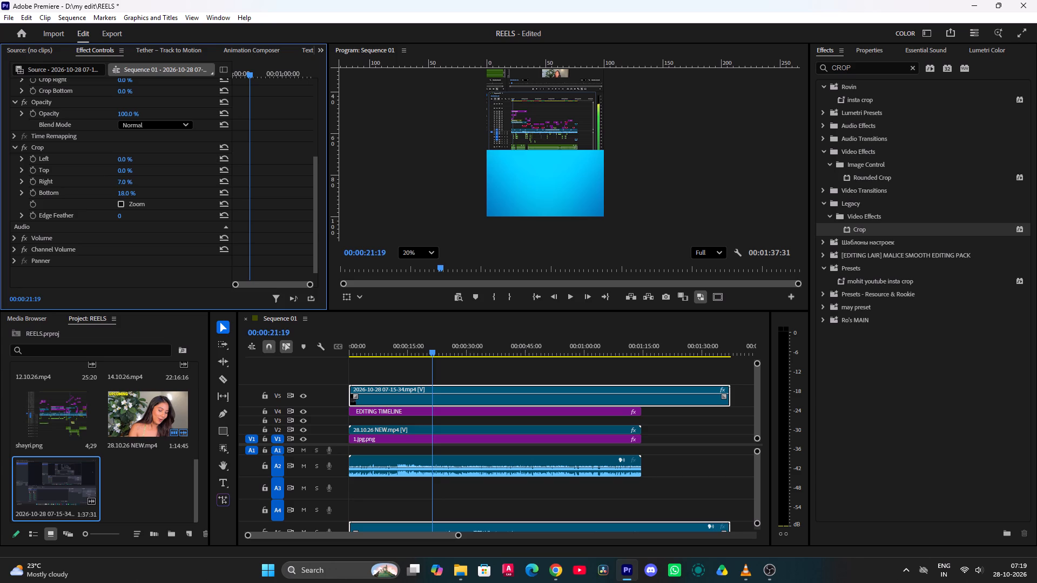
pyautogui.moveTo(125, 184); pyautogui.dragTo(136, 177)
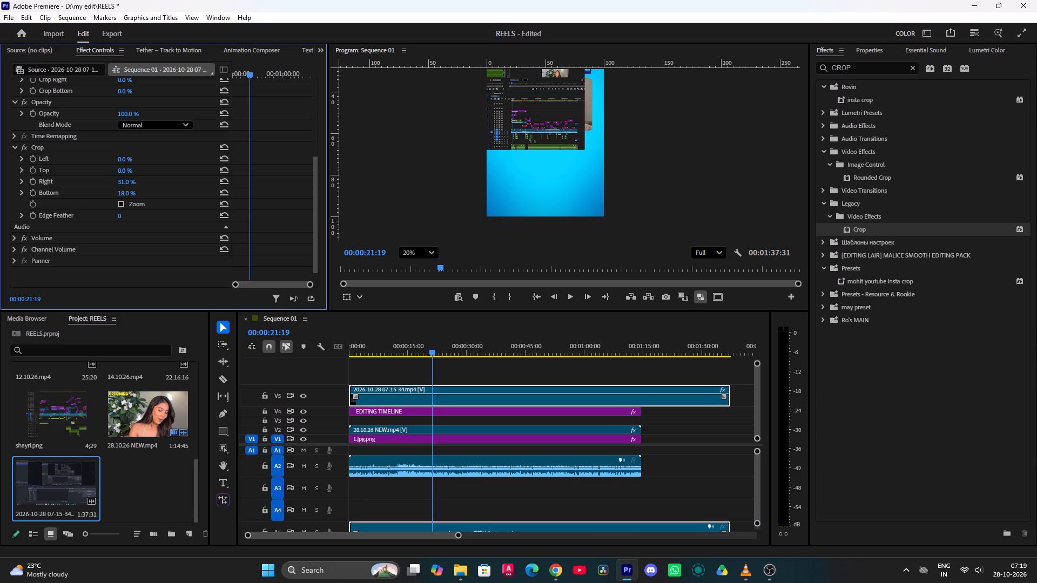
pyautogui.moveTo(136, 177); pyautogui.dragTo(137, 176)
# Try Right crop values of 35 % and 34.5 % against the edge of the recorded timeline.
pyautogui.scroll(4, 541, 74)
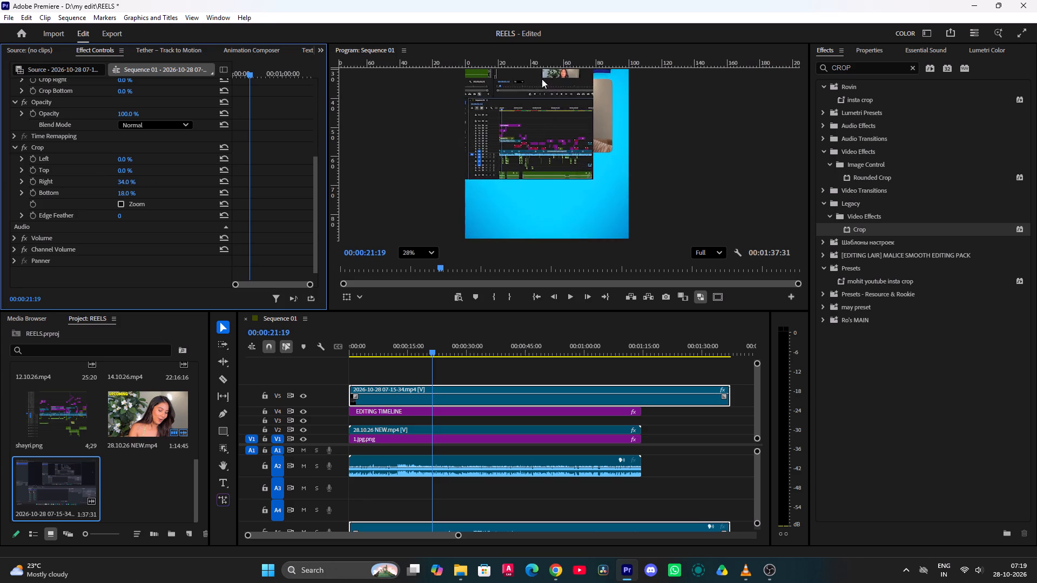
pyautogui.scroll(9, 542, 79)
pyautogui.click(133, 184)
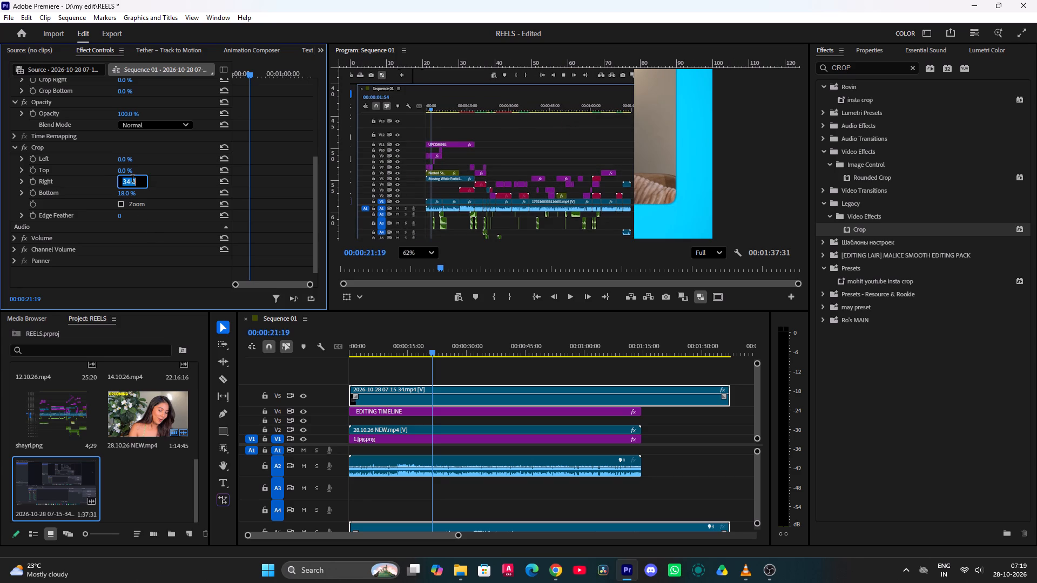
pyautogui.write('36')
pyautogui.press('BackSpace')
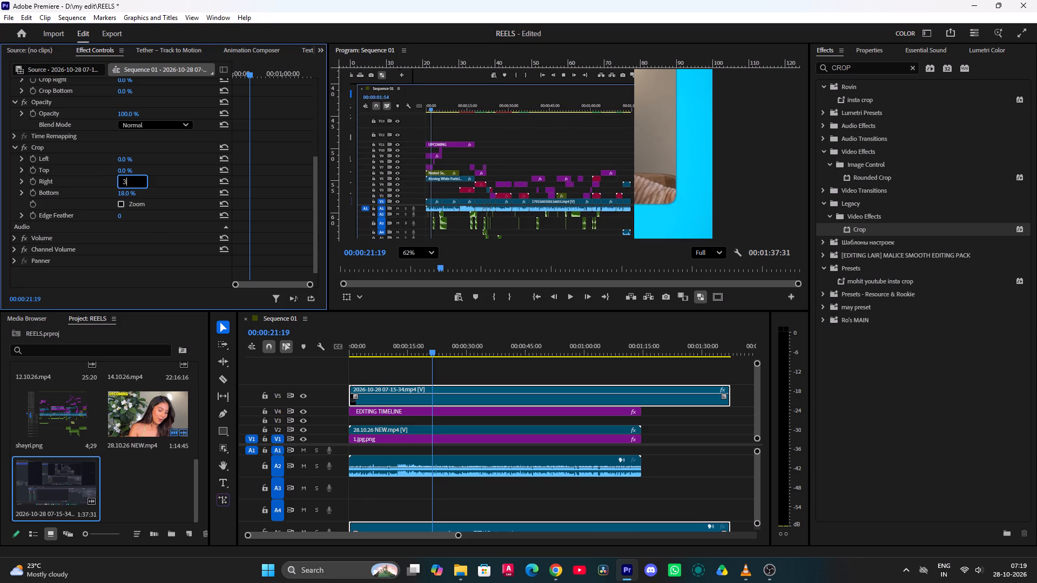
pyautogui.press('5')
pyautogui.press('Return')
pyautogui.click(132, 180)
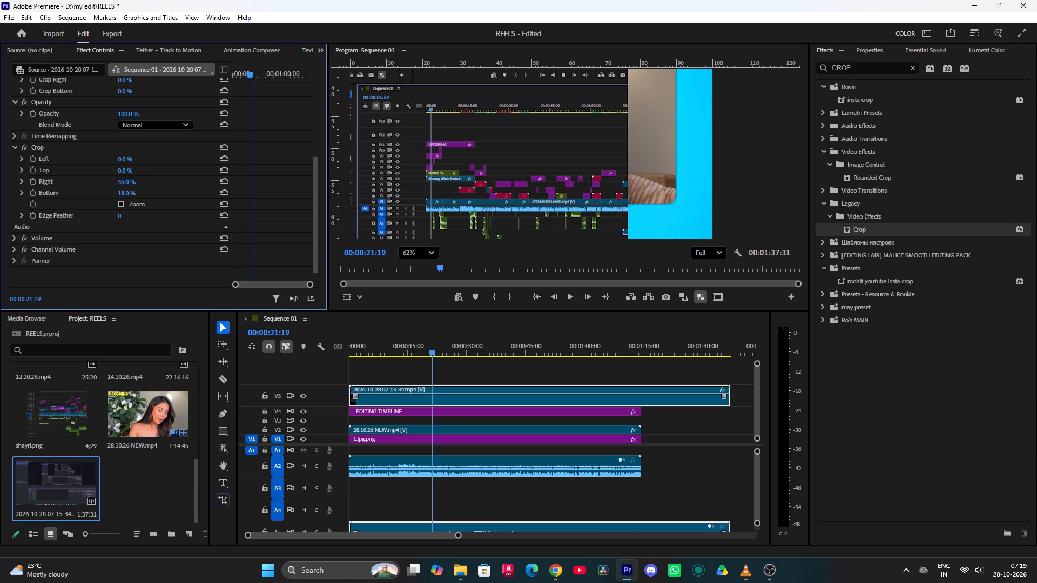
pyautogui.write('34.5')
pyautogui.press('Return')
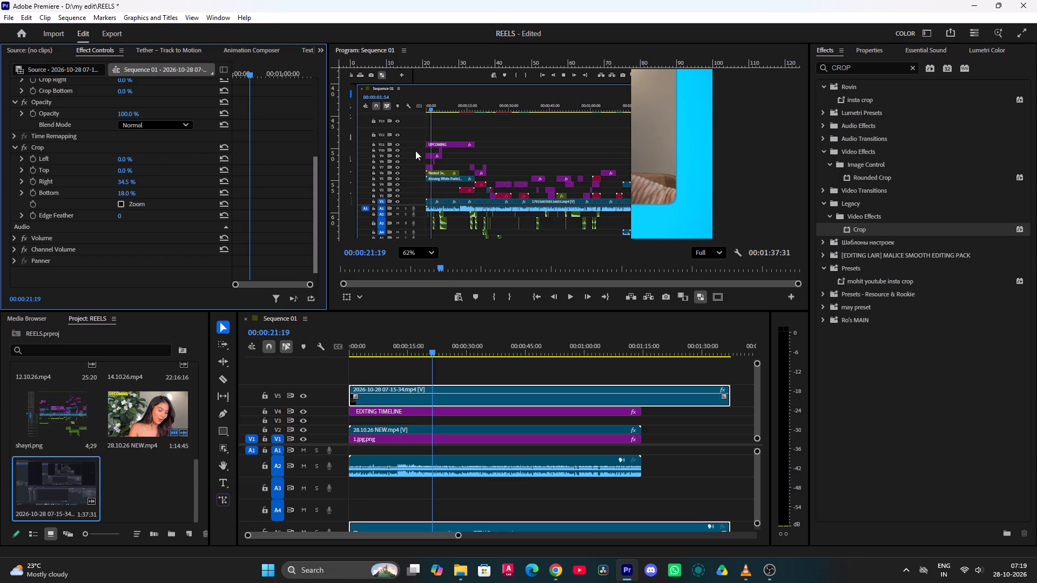
# Set the Crop effect's Right value to 34.3 %.
pyautogui.click(126, 179)
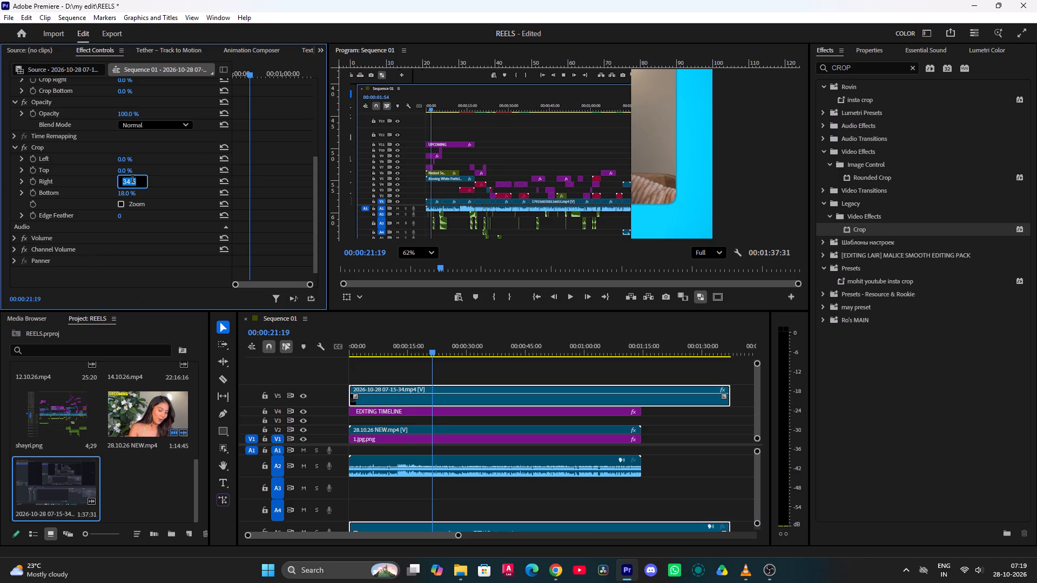
pyautogui.write('.4.3')
pyautogui.press('Return')
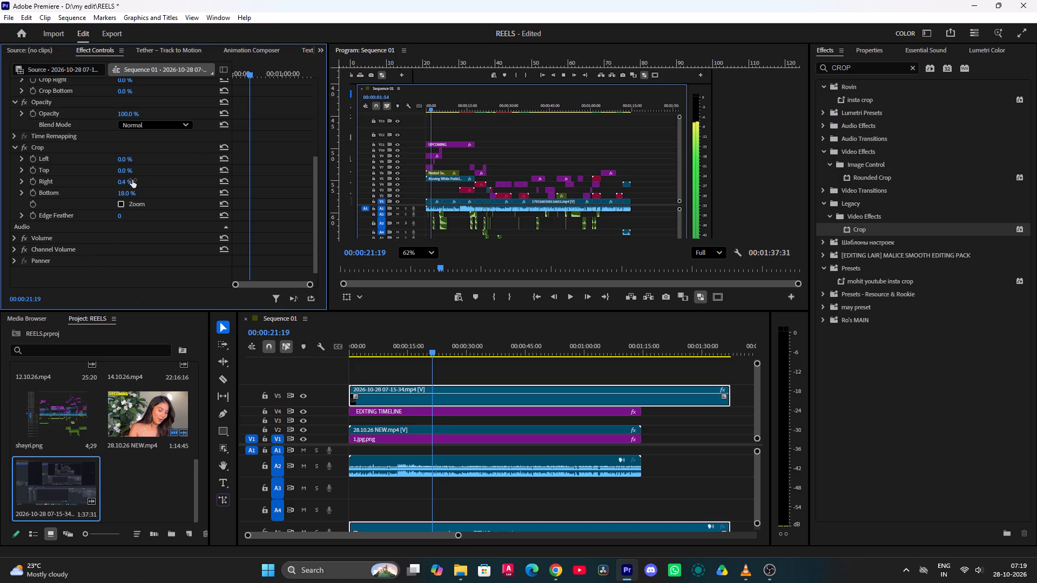
pyautogui.click(132, 180)
pyautogui.write('34.3')
pyautogui.press('Return')
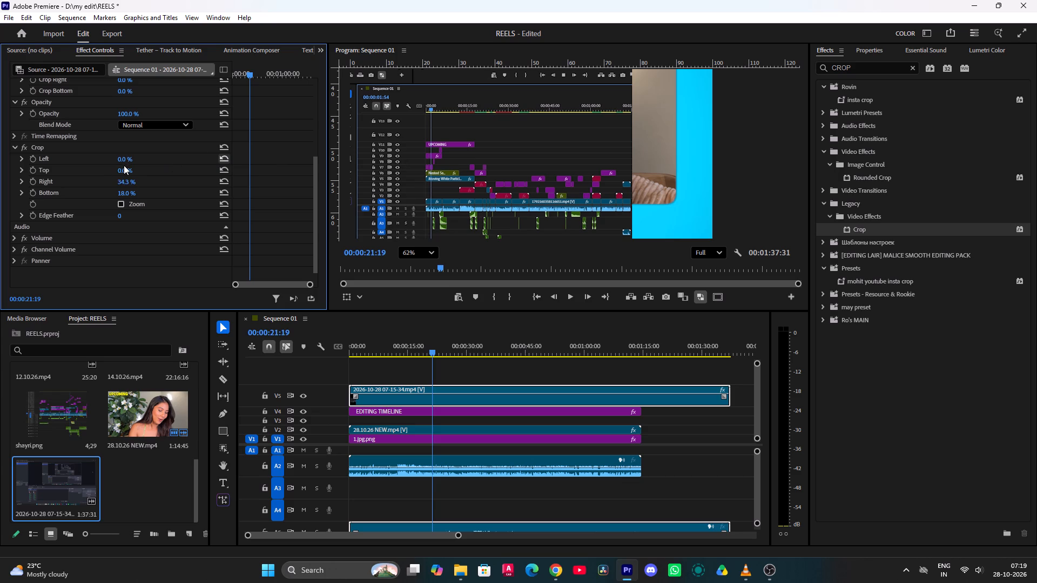
# Set the Crop effect's Top value to 32 % so only the recorded timeline area is kept.
pyautogui.moveTo(124, 165); pyautogui.dragTo(134, 153)
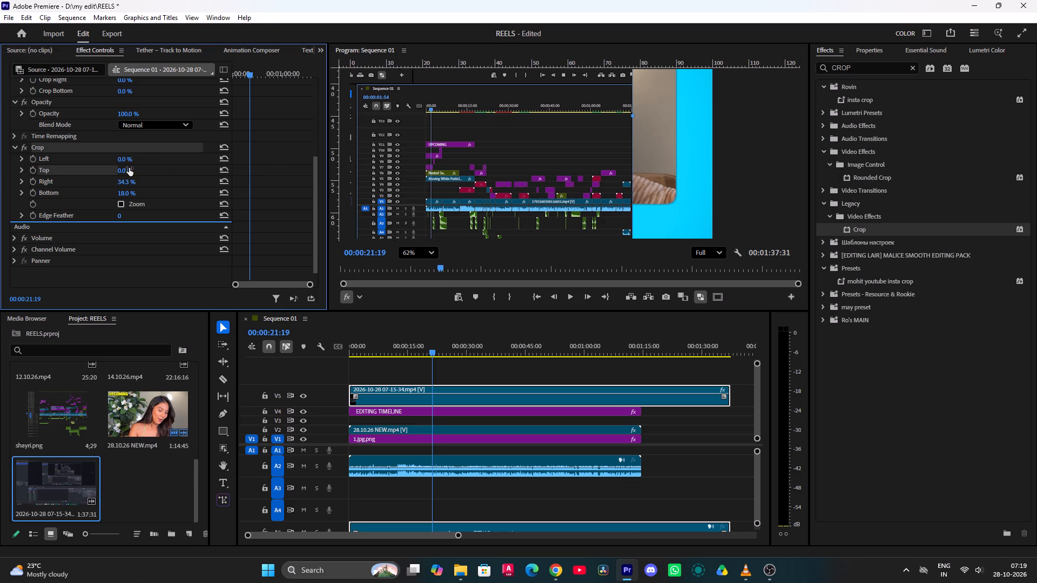
pyautogui.moveTo(129, 168); pyautogui.dragTo(154, 155)
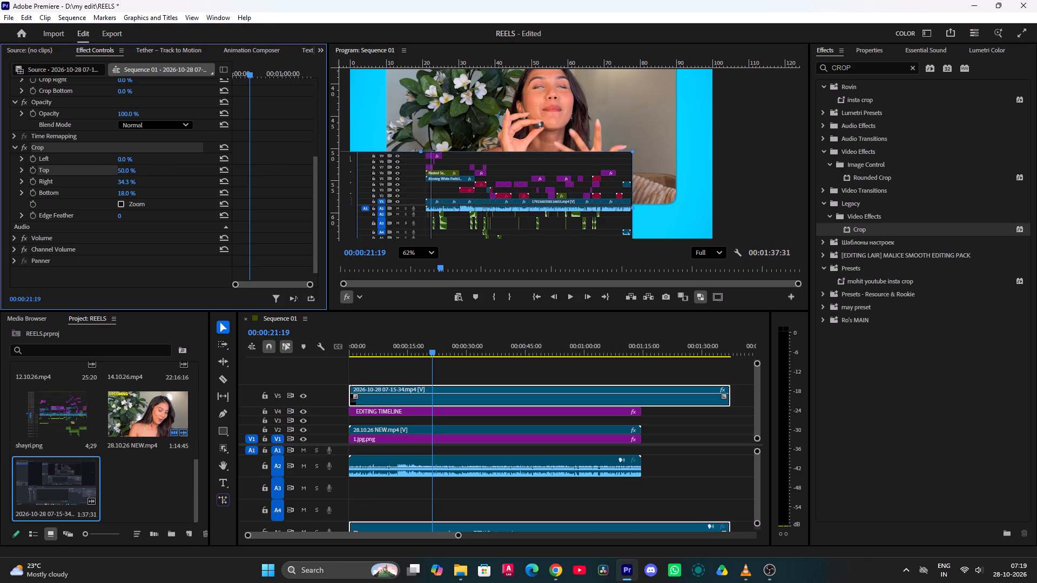
pyautogui.moveTo(154, 155); pyautogui.dragTo(150, 161)
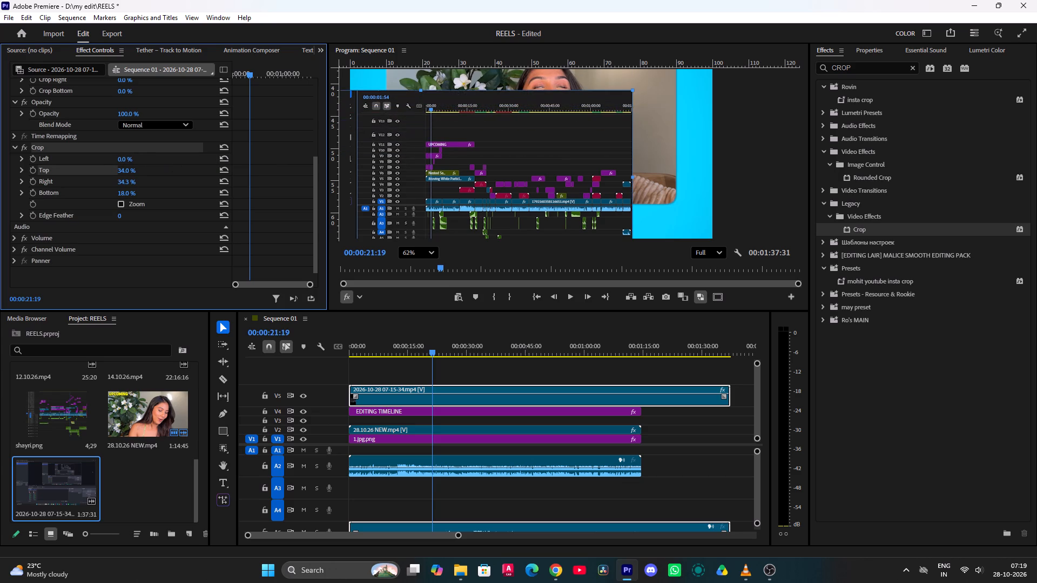
pyautogui.moveTo(150, 161); pyautogui.dragTo(150, 162)
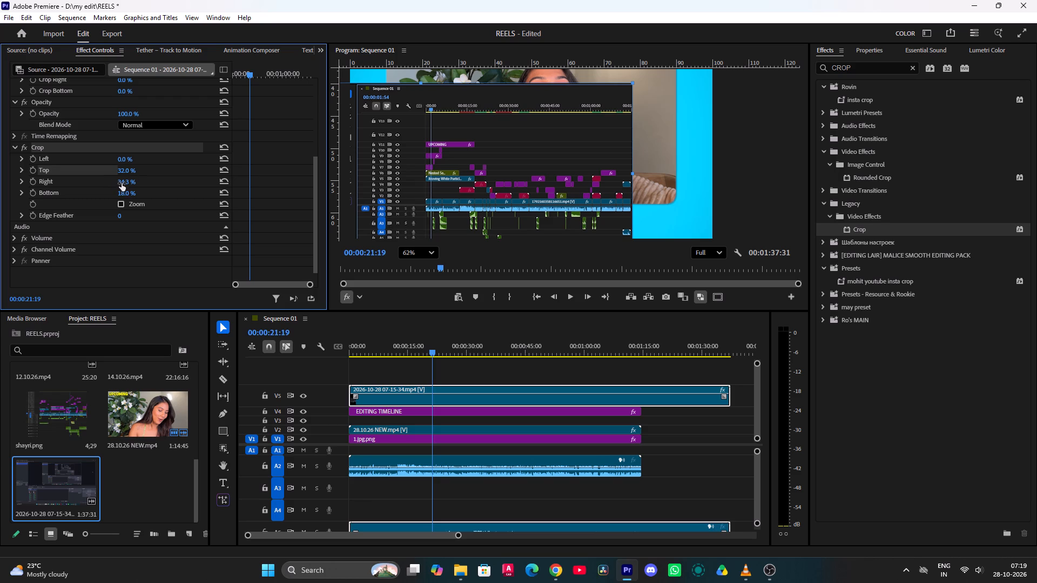
pyautogui.click(122, 182)
pyautogui.click(140, 159)
# Set the Crop effect's Left value to 23 % on the screen recording clip.
pyautogui.moveTo(128, 155); pyautogui.dragTo(130, 158)
pyautogui.moveTo(130, 158); pyautogui.dragTo(141, 152)
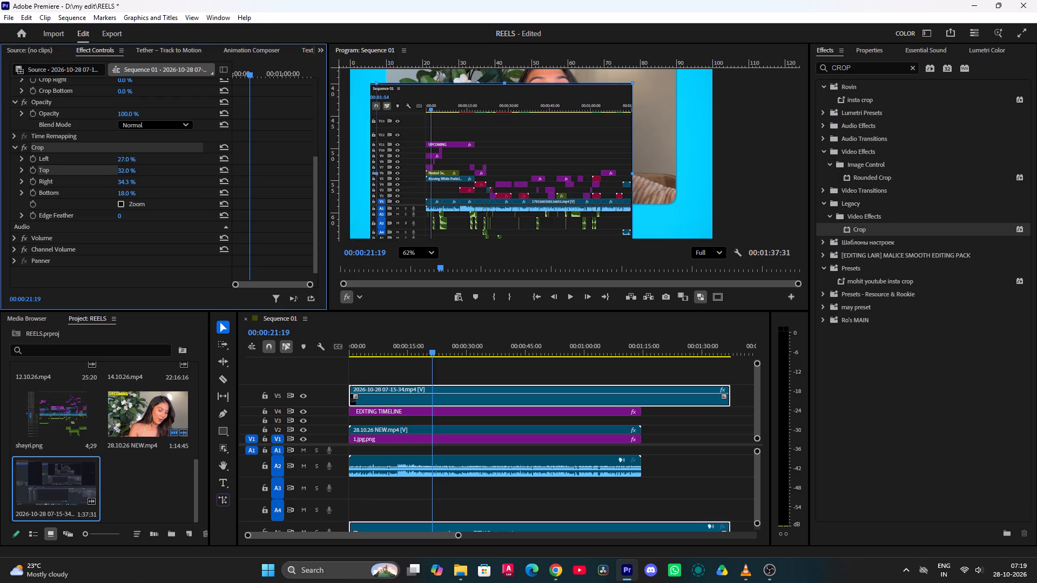
pyautogui.moveTo(141, 152); pyautogui.dragTo(139, 152)
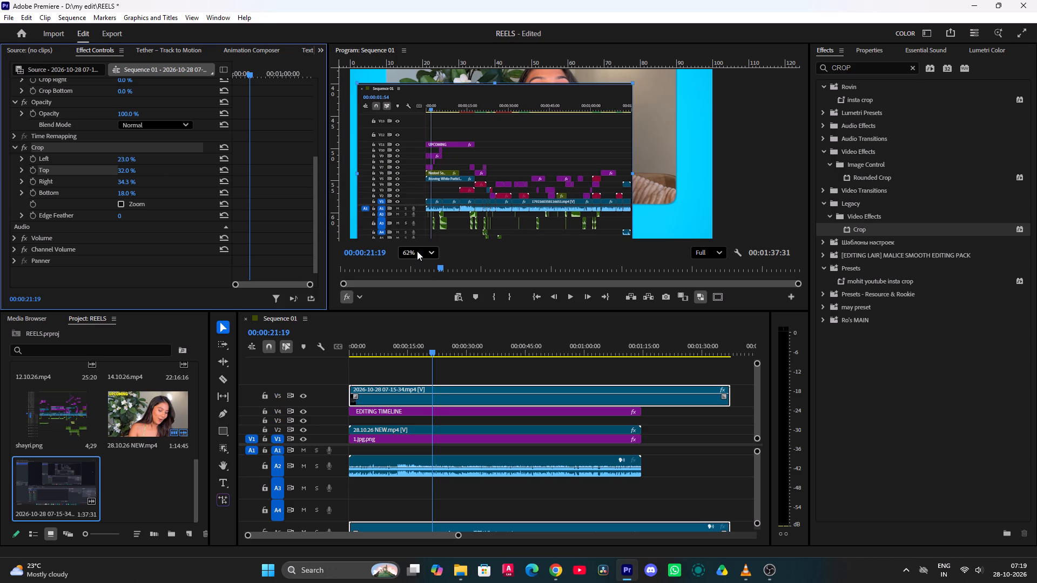
# Move the cropped recording below the woman's video by setting its vertical Position to 1290.
pyautogui.click(417, 251)
pyautogui.click(415, 272)
pyautogui.scroll(10, 142, 99)
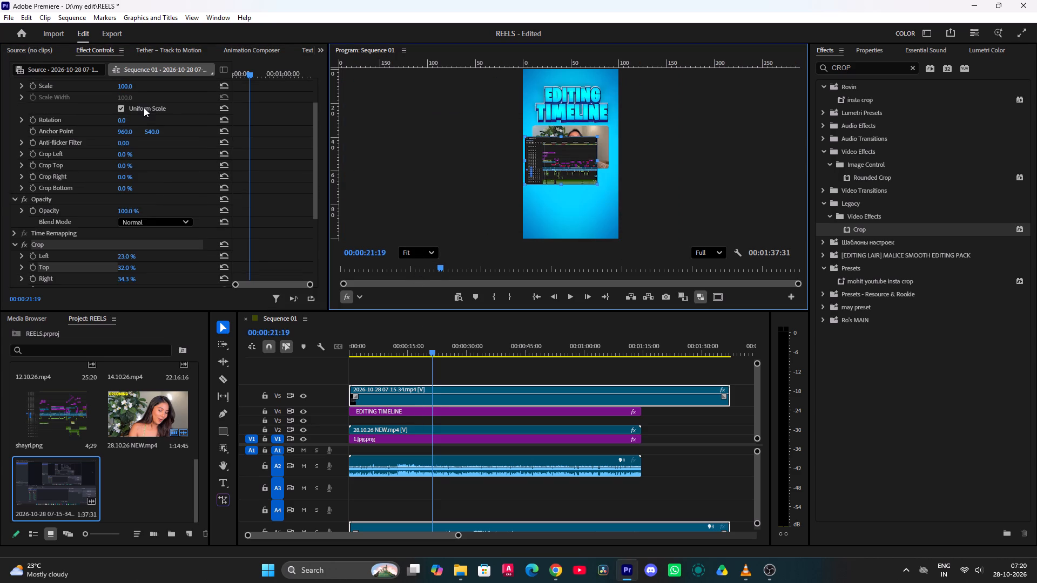
pyautogui.moveTo(152, 87); pyautogui.dragTo(328, 23)
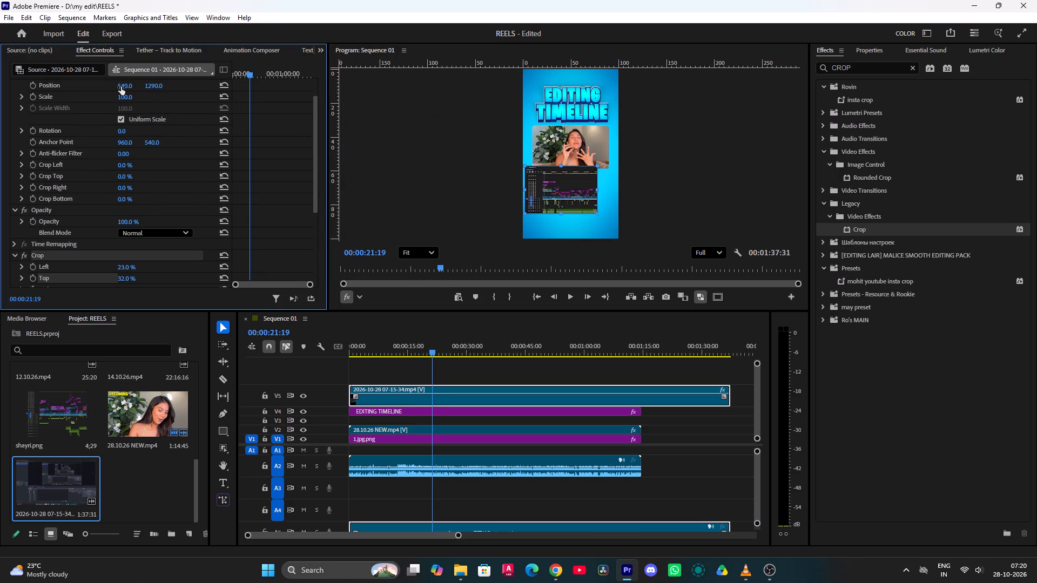
# Show the safe margins in the preview and reposition the cropped screen recording to Position 655, 1380.
pyautogui.moveTo(119, 87); pyautogui.dragTo(194, 111)
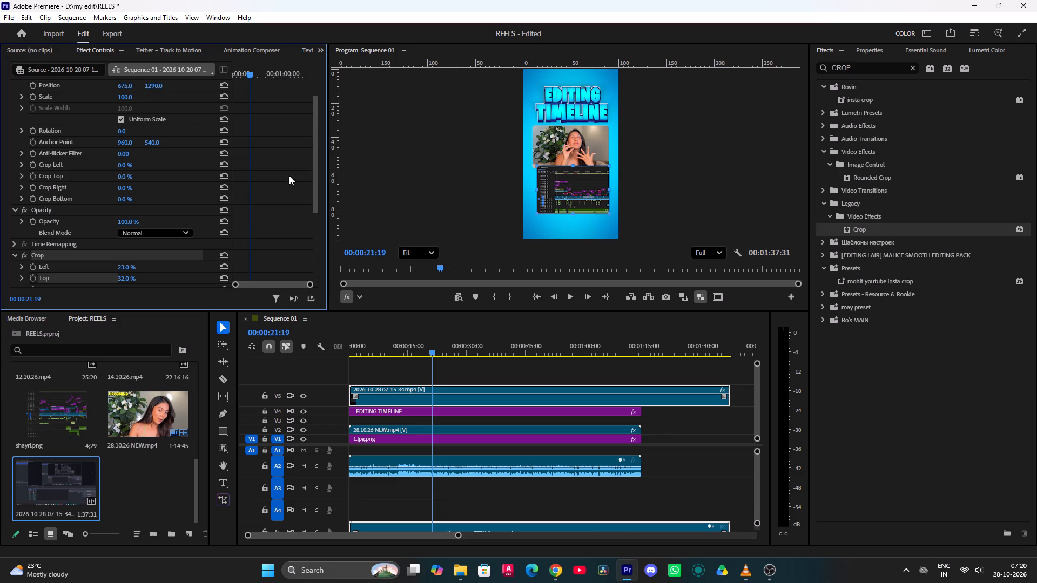
pyautogui.click(716, 297)
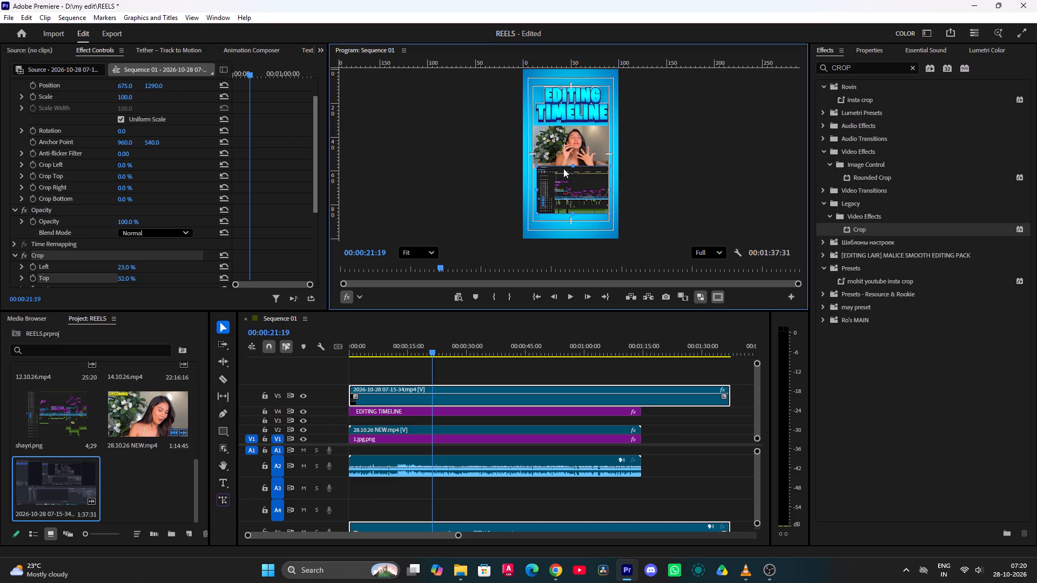
pyautogui.moveTo(152, 87); pyautogui.dragTo(198, 36)
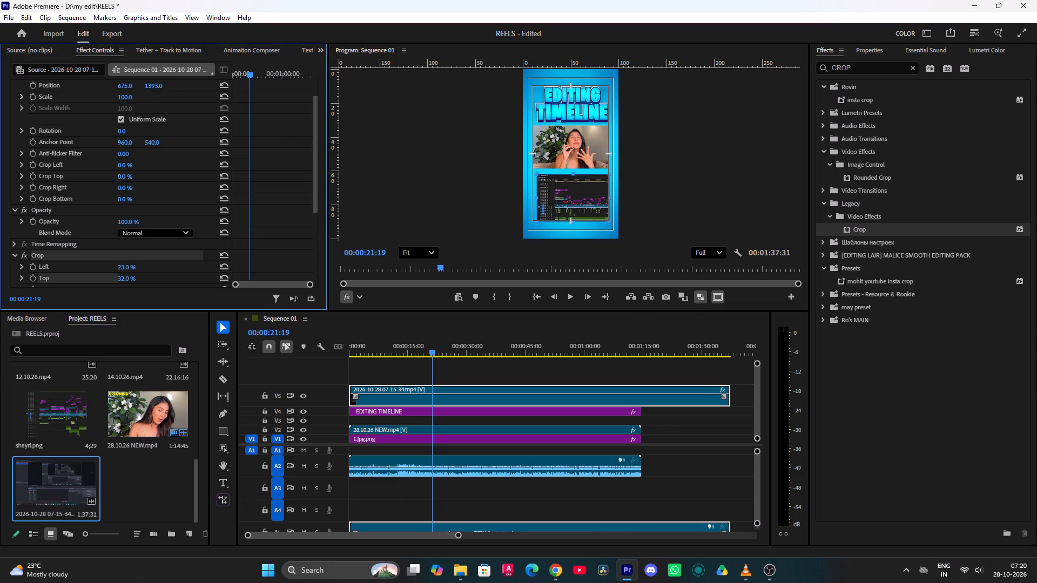
pyautogui.moveTo(198, 36); pyautogui.dragTo(197, 44)
pyautogui.scroll(1, 200, 32)
pyautogui.scroll(5, 622, 191)
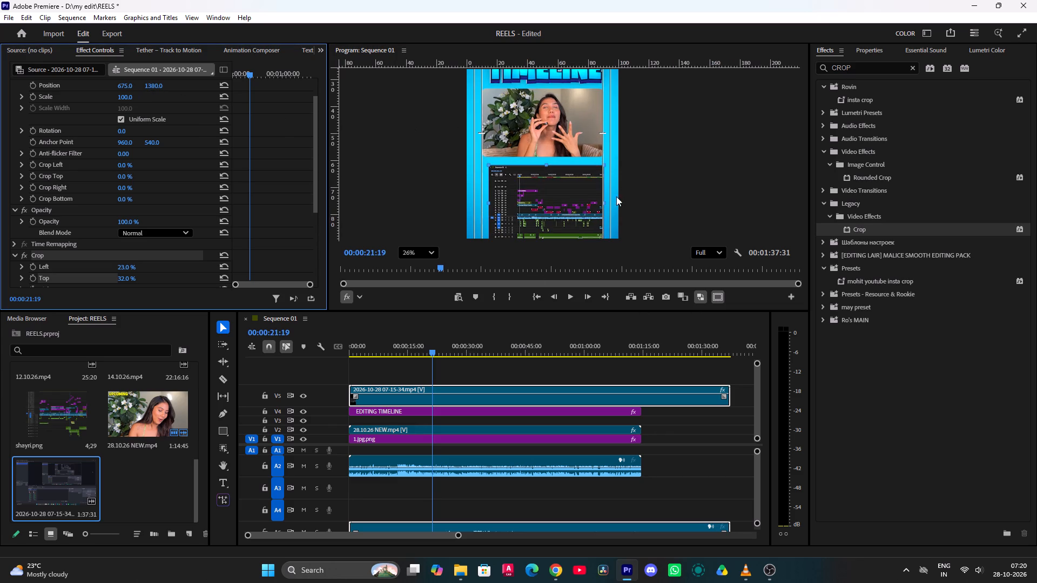
pyautogui.moveTo(133, 86); pyautogui.dragTo(122, 86)
# Set the 28.10.26 NEW.mp4 clip's Scale to 86 and its horizontal Position to 536.
pyautogui.click(380, 434)
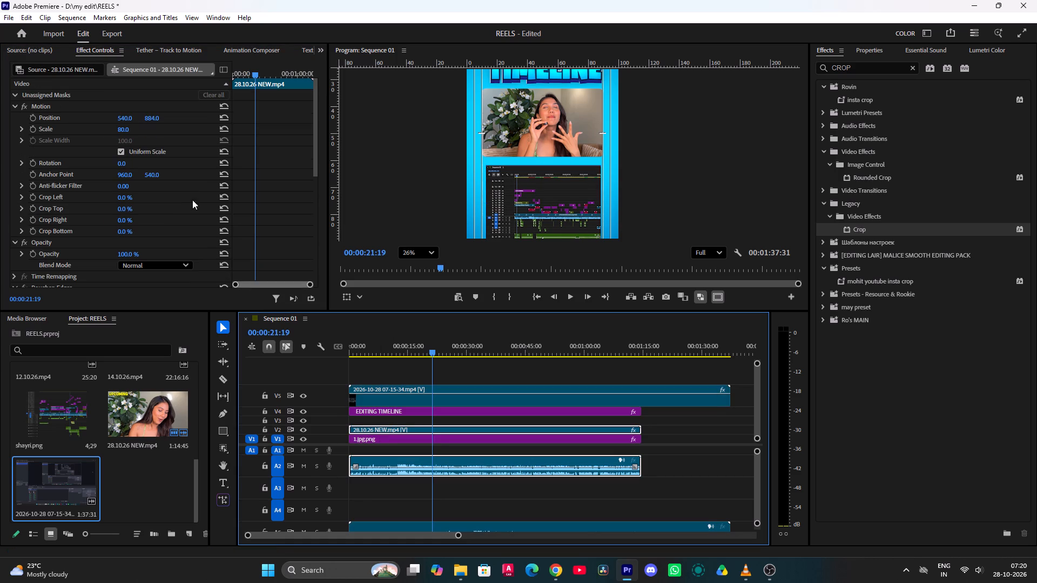
pyautogui.click(123, 128)
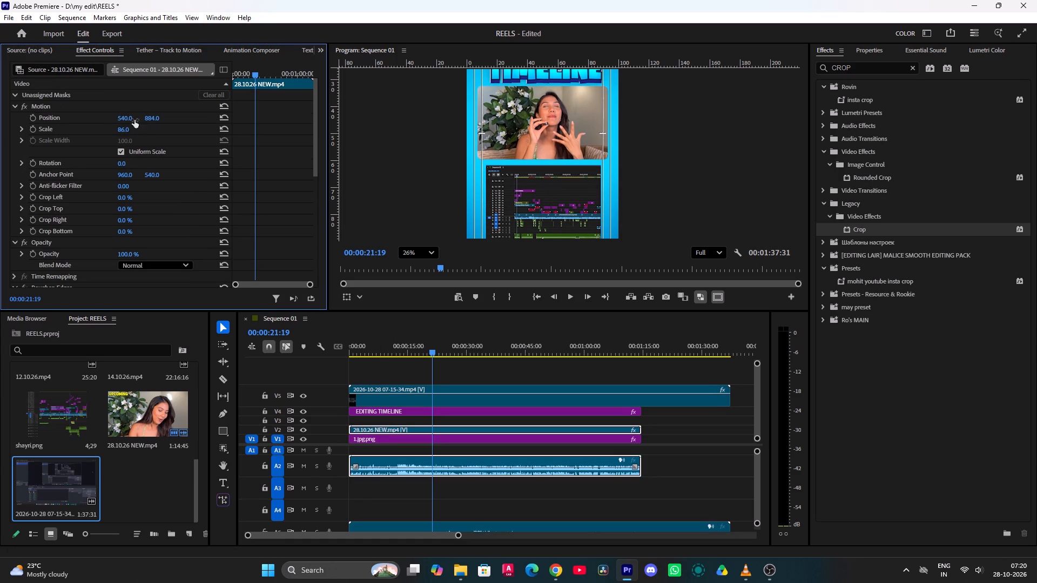
pyautogui.click(133, 120)
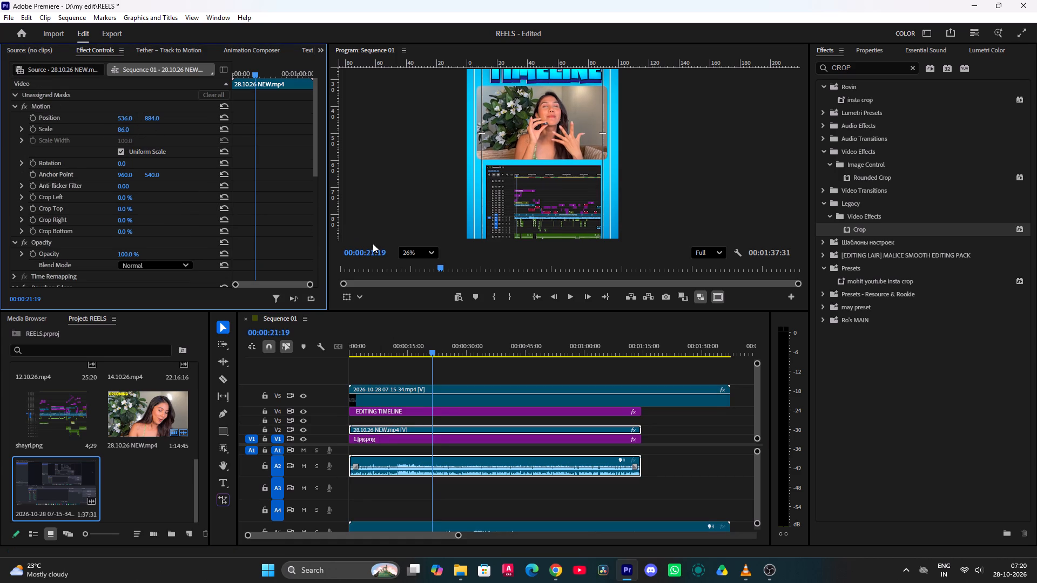
# Copy the Roughen Edges effect from the 28.10.26 NEW.mp4 clip onto the screen recording clip.
pyautogui.click(420, 399)
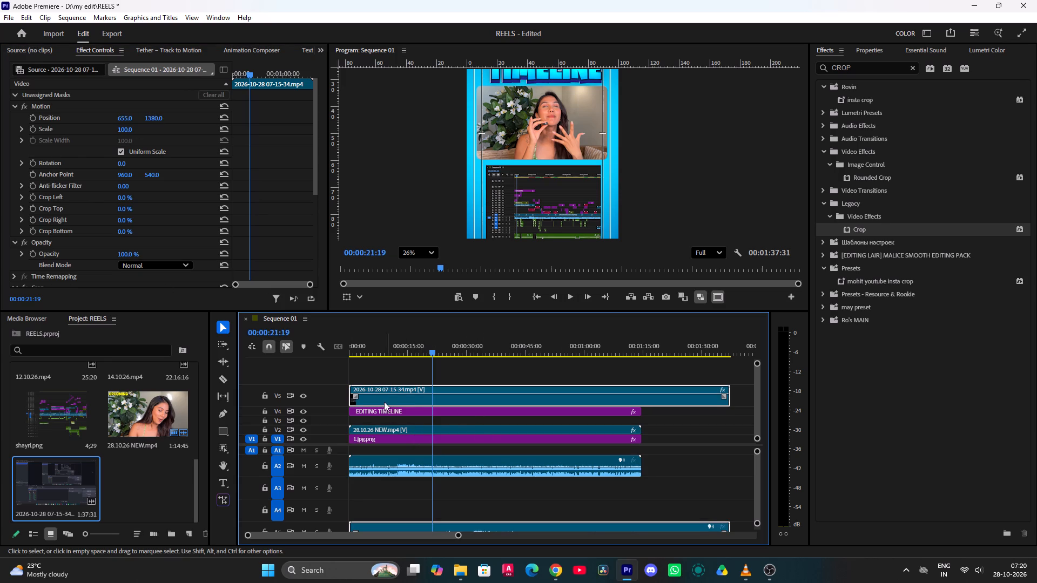
pyautogui.click(374, 429)
pyautogui.scroll(-5, 56, 231)
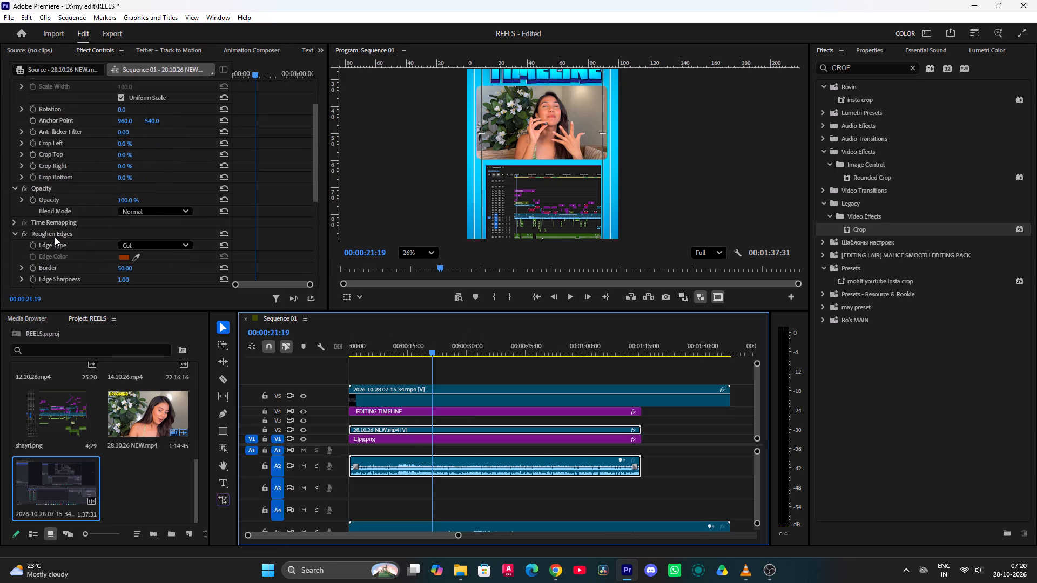
pyautogui.click(55, 236)
pyautogui.hotkey('ctrl', 'c')
pyautogui.click(439, 401)
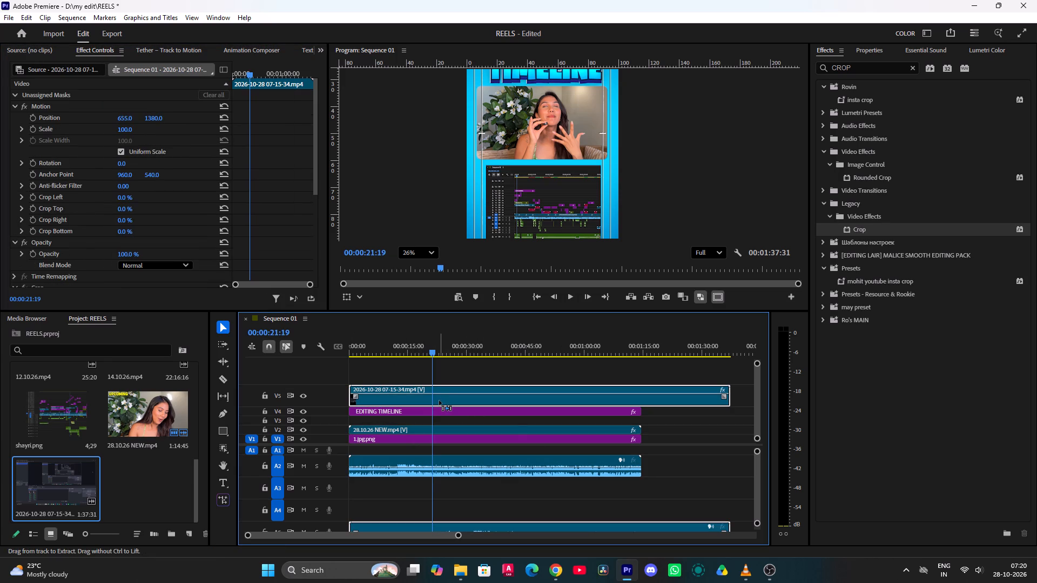
pyautogui.hotkey('ctrl', 'v')
# Set the screen recording's vertical Position to 1349 and check the fitted layout in full screen.
pyautogui.moveTo(152, 114); pyautogui.dragTo(154, 131)
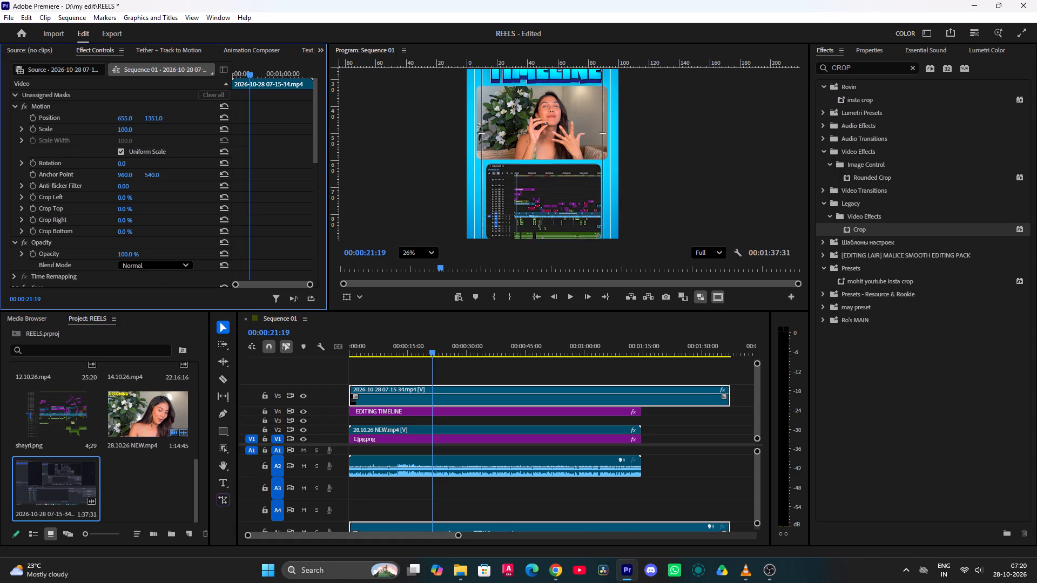
pyautogui.moveTo(154, 131); pyautogui.dragTo(158, 131)
pyautogui.click(427, 250)
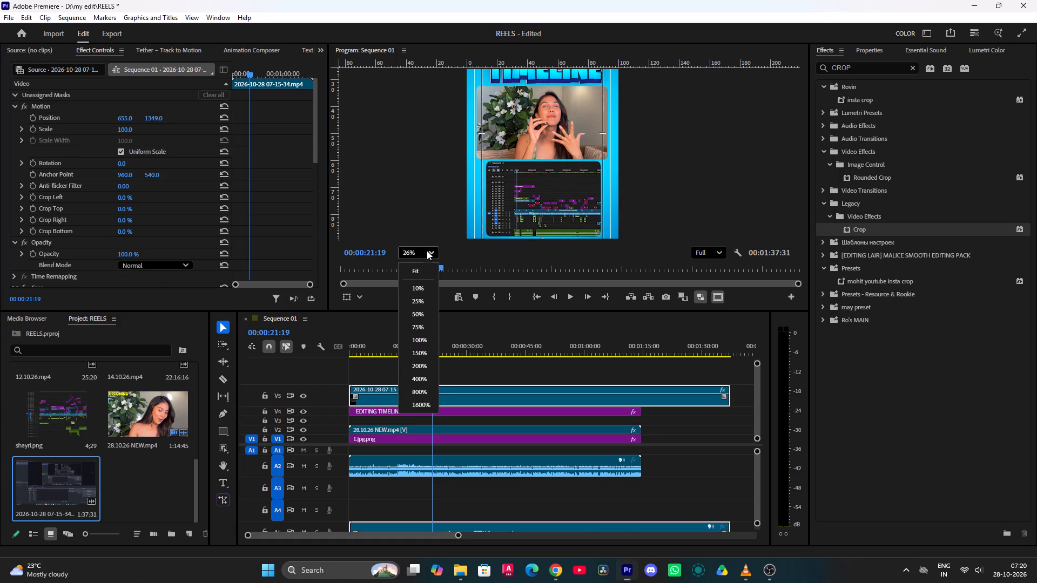
pyautogui.click(425, 269)
pyautogui.click(1020, 37)
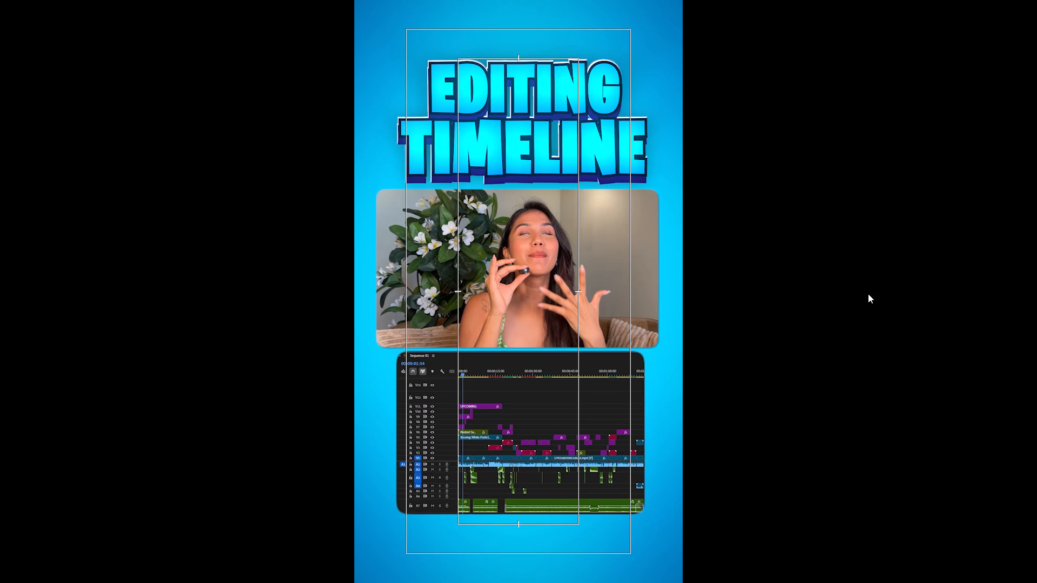
pyautogui.press('Escape')
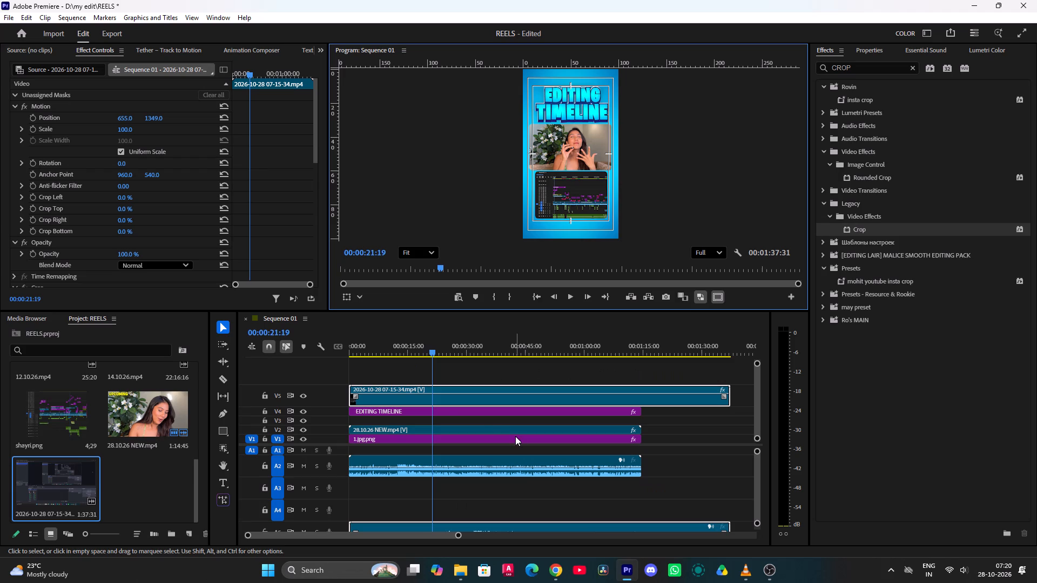
# Split all tracks at about 19.5 s, where the recording's sound starts, and delete the screen recording's part before the cut.
pyautogui.click(525, 372)
pyautogui.keyDown('ctrl'); pyautogui.scroll(-4, 494, 485); pyautogui.keyUp('ctrl')
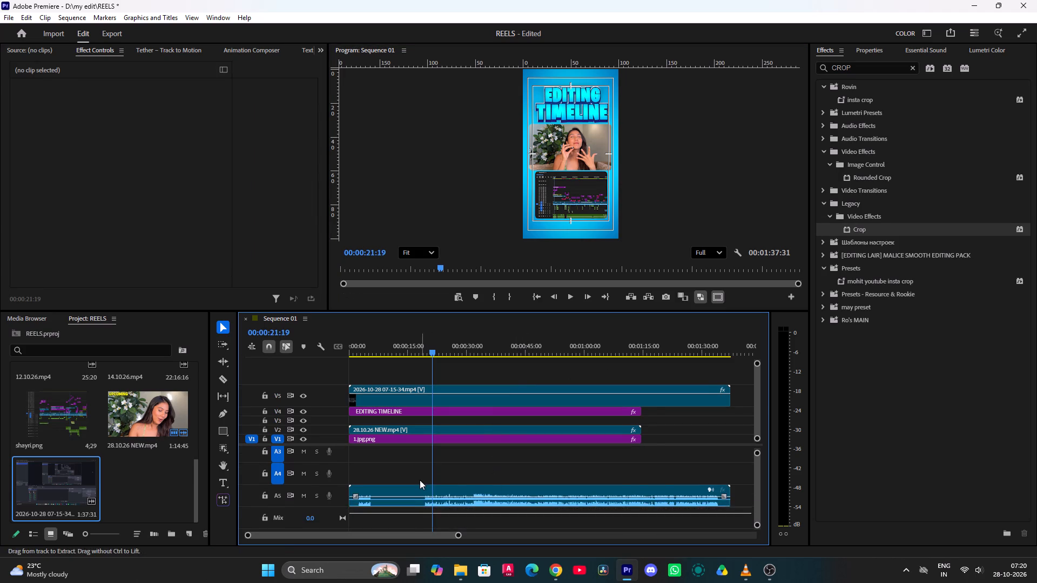
pyautogui.keyDown('alt'); pyautogui.scroll(20, 419, 480); pyautogui.keyUp('alt')
pyautogui.keyDown('alt'); pyautogui.scroll(5, 419, 480); pyautogui.keyUp('alt')
pyautogui.press('c')
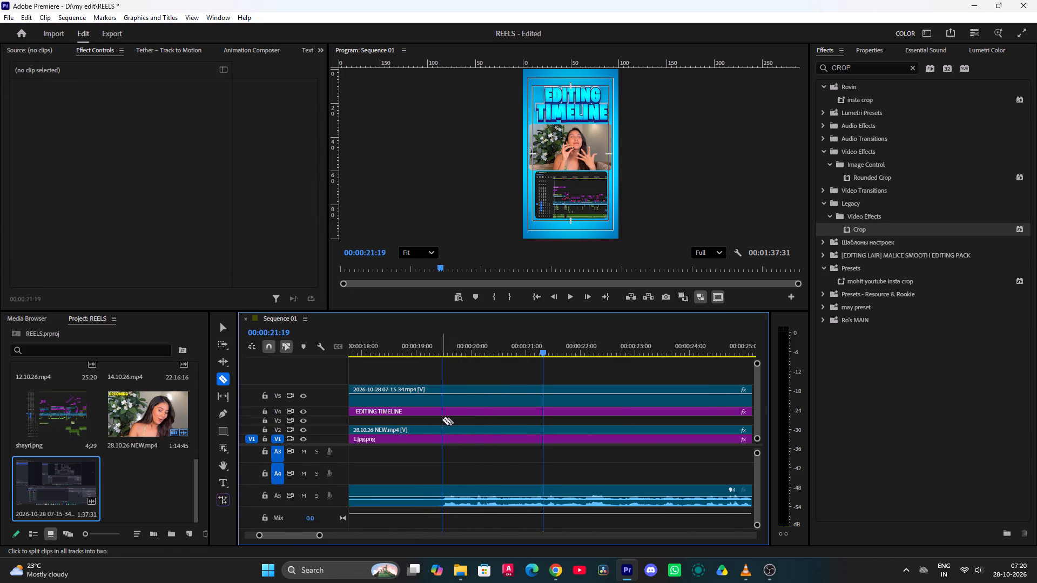
pyautogui.keyDown('shift'); pyautogui.click(442, 388); pyautogui.keyUp('shift')
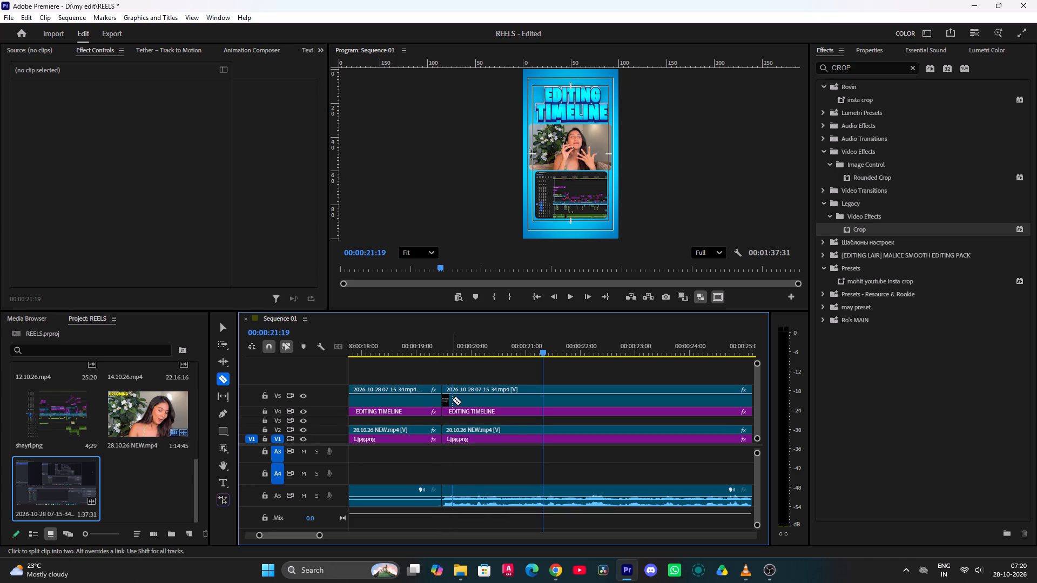
pyautogui.keyDown('alt'); pyautogui.scroll(-16, 452, 399); pyautogui.keyUp('alt')
pyautogui.press('v')
pyautogui.click(429, 395)
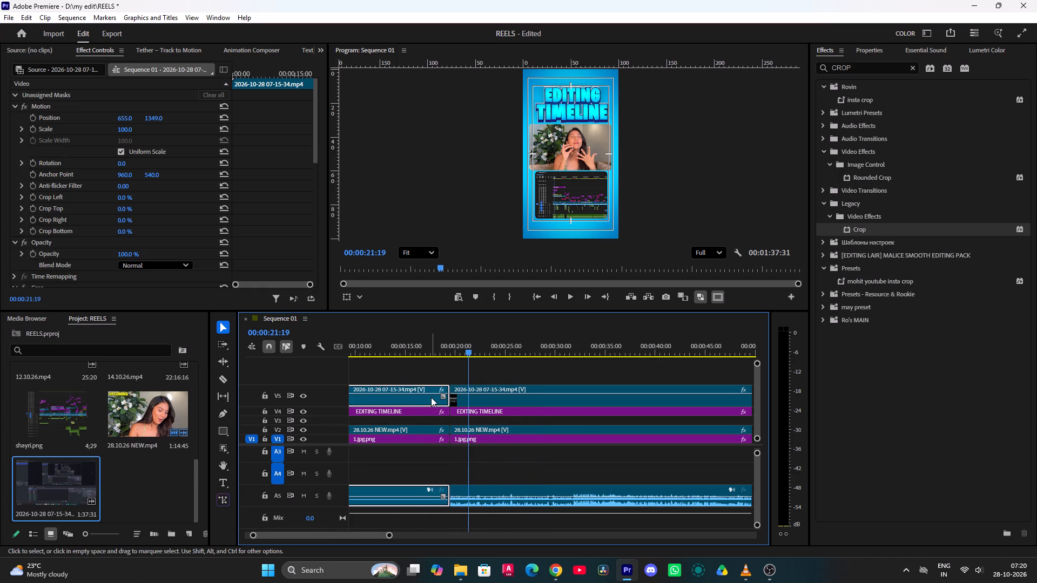
pyautogui.press('Delete')
# Move the remaining screen recording clip to the start of the sequence and play back from the beginning.
pyautogui.keyDown('alt'); pyautogui.scroll(-20, 432, 397); pyautogui.keyUp('alt')
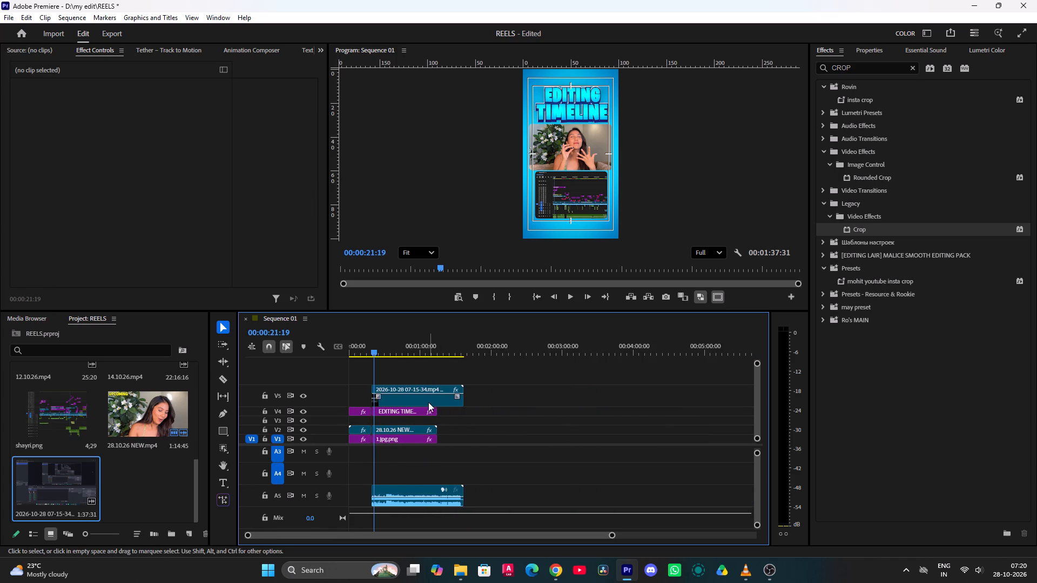
pyautogui.moveTo(428, 402); pyautogui.dragTo(371, 397)
pyautogui.moveTo(376, 345); pyautogui.dragTo(288, 355)
pyautogui.press('space')
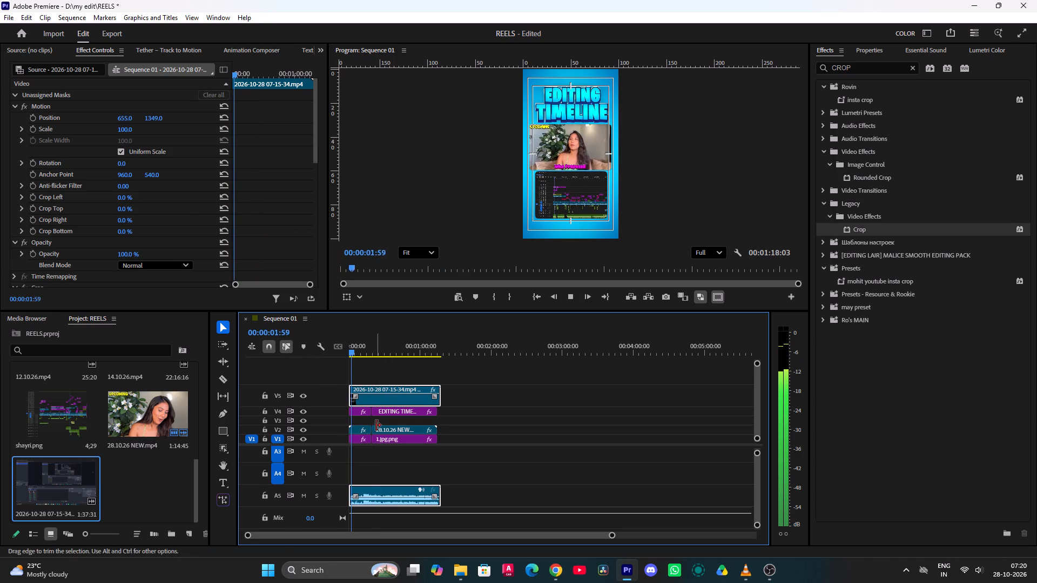
# Unlink the screen recording's audio from its video and delete that audio from track A5.
pyautogui.rightClick(399, 399)
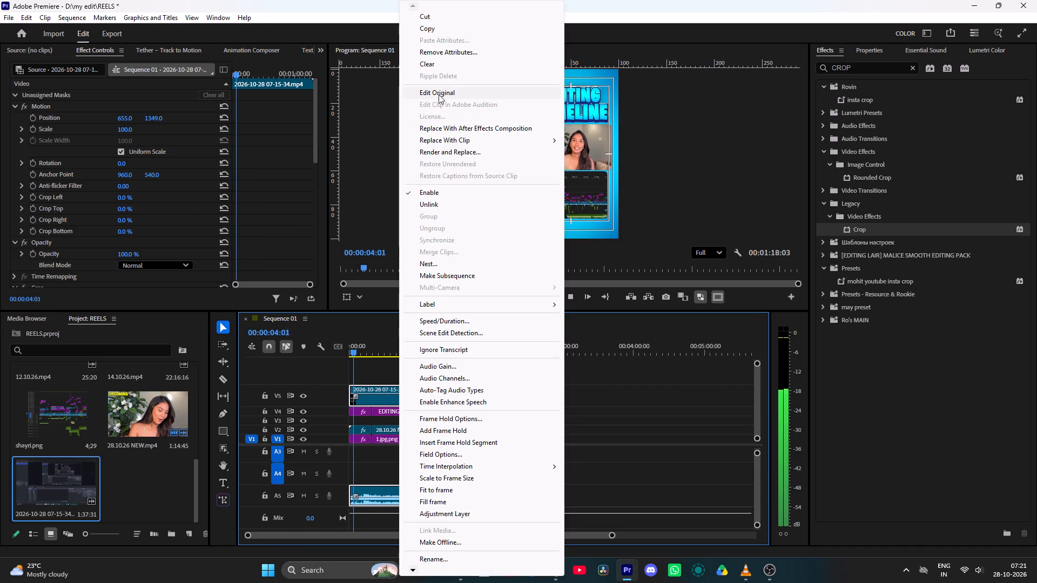
pyautogui.click(374, 484)
pyautogui.click(378, 497)
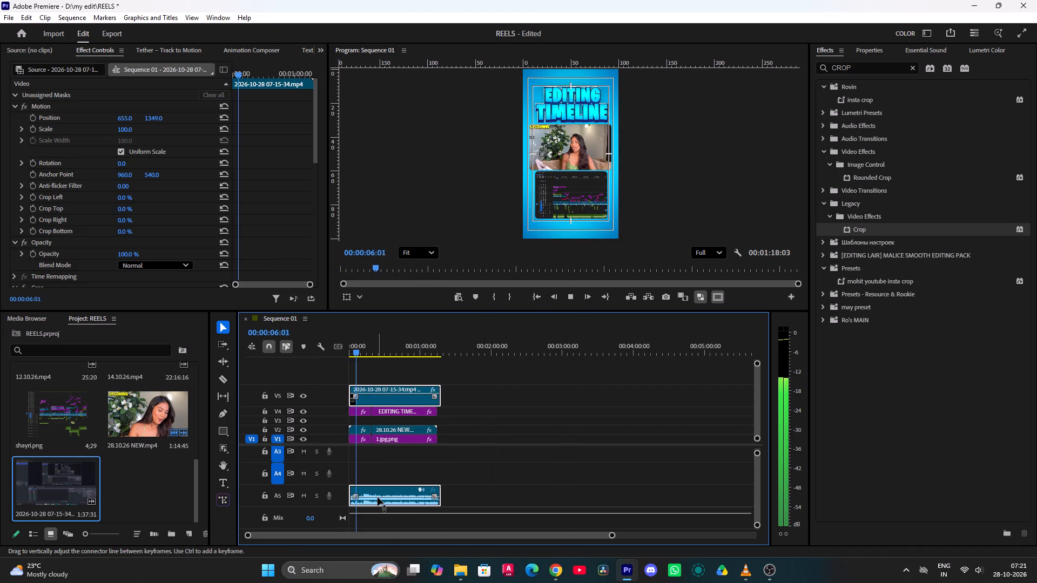
pyautogui.rightClick(378, 496)
pyautogui.click(414, 208)
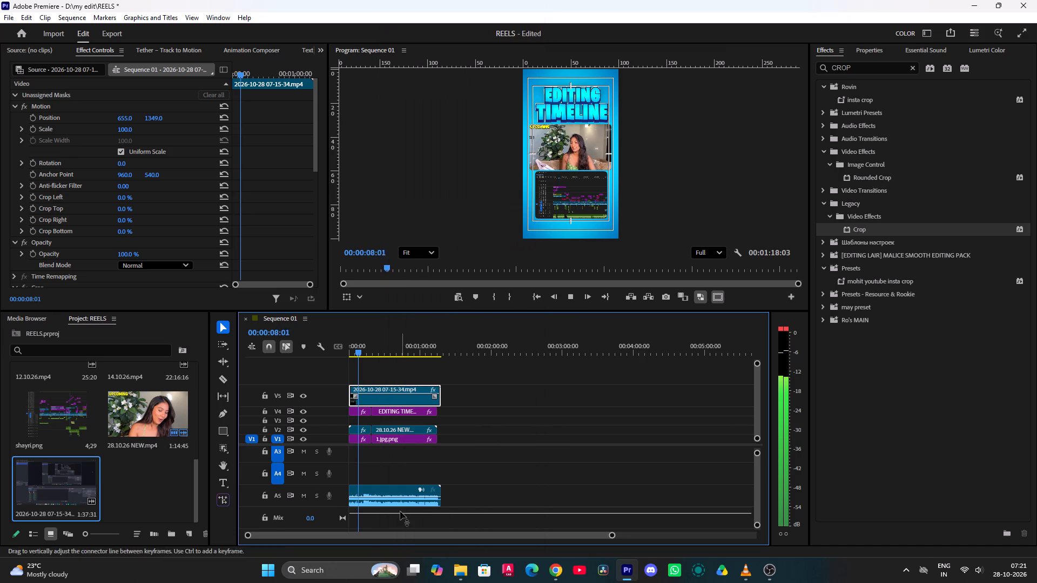
pyautogui.click(398, 494)
pyautogui.press('Delete')
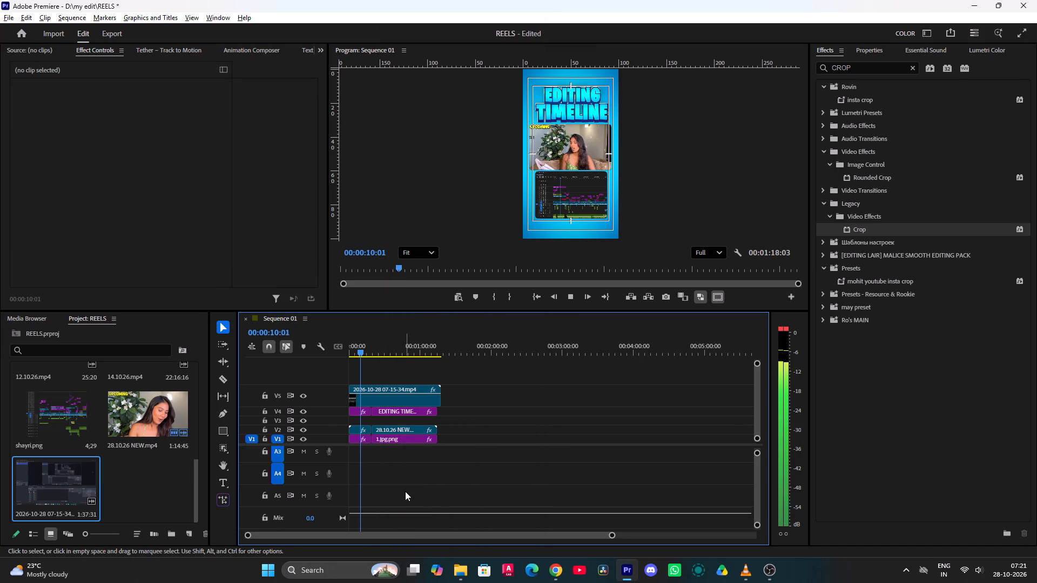
# Trim the screen recording's end to line up with the end of the 28.10.26 NEW.mp4 clip and stop playback.
pyautogui.keyDown('alt'); pyautogui.scroll(10, 407, 426); pyautogui.keyUp('alt')
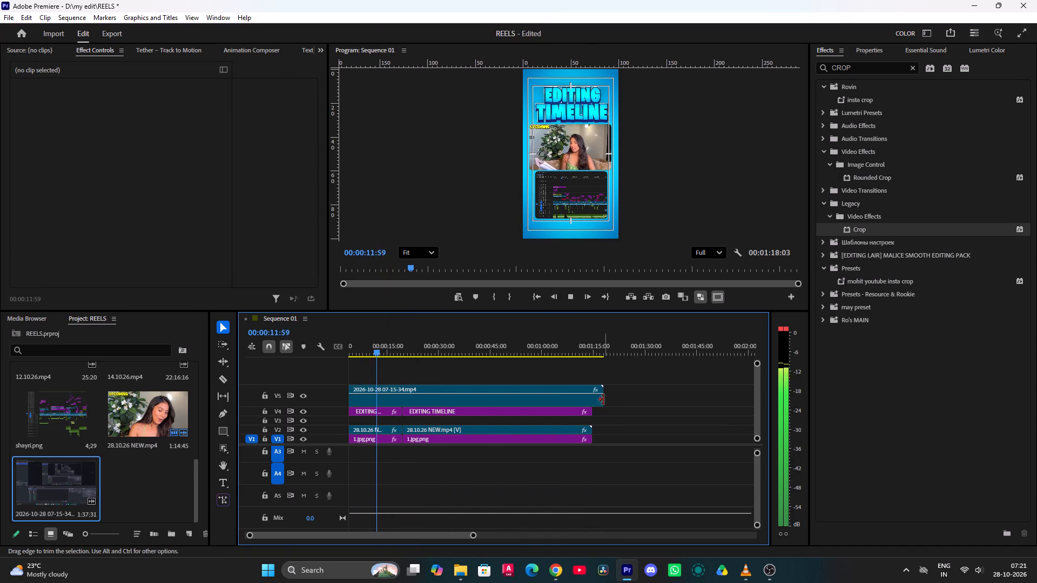
pyautogui.keyDown('ctrl'); pyautogui.scroll(12, 597, 451); pyautogui.keyUp('ctrl')
pyautogui.moveTo(605, 396); pyautogui.dragTo(592, 395)
pyautogui.click(624, 406)
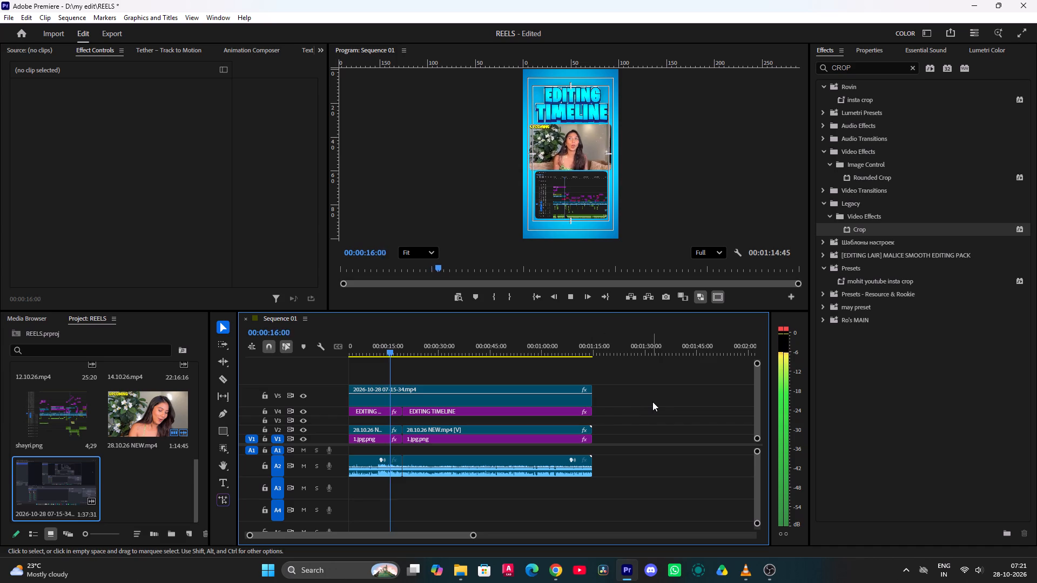
pyautogui.click(652, 402)
pyautogui.press('space')
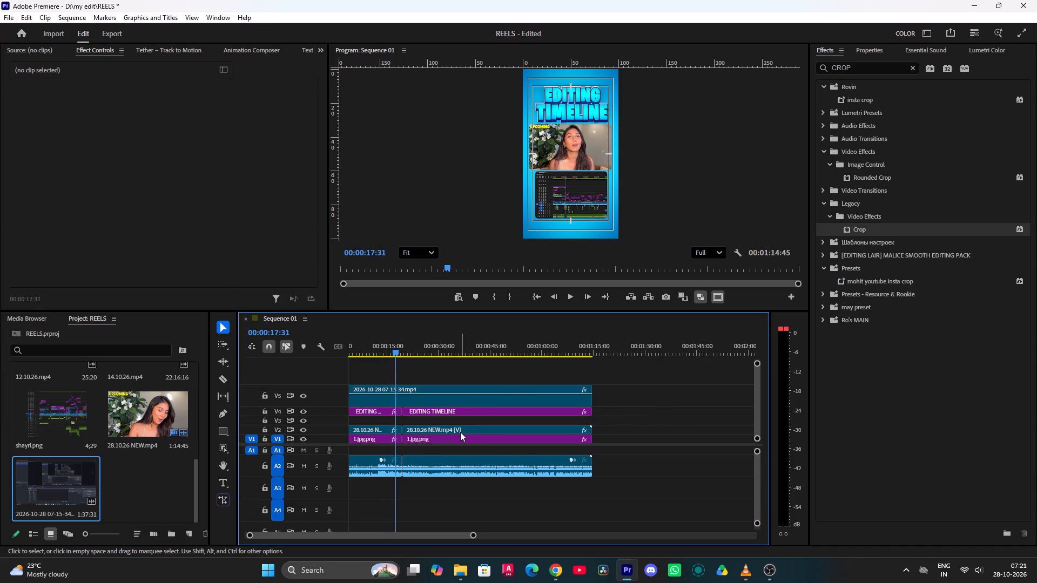
# Switch to Google Chrome, search Google for "3D TEXT" in a new tab and open the TextStudio site.
pyautogui.click(555, 578)
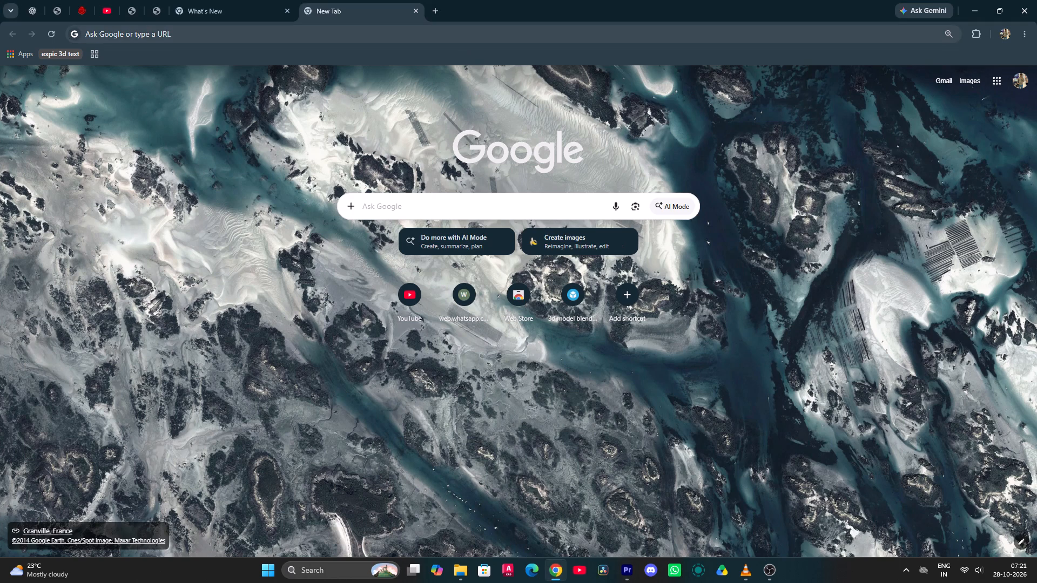
pyautogui.write('3D TEXT')
pyautogui.press('Return')
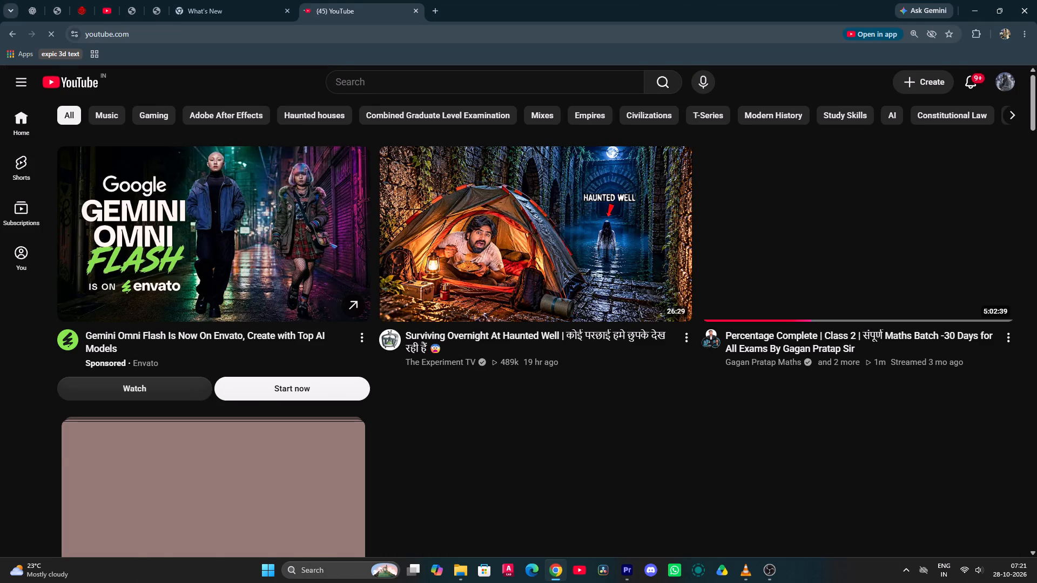
pyautogui.click(439, 3)
pyautogui.write('3D')
pyautogui.press('space')
pyautogui.write('TEXT')
pyautogui.press('Return')
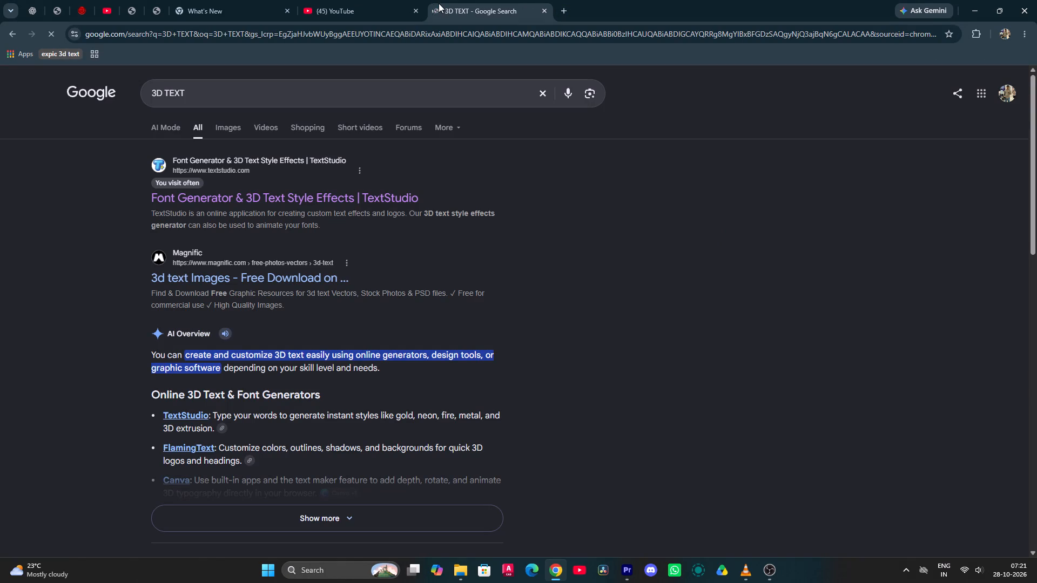
pyautogui.click(329, 194)
pyautogui.click(328, 195)
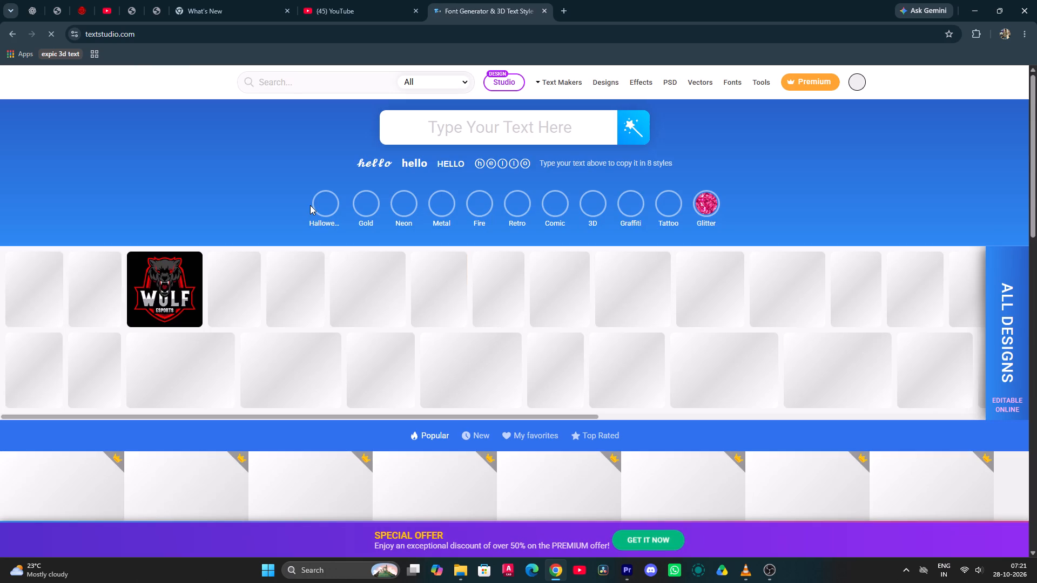
# Look through the popular text effects in the TextStudio gallery for a suitable 3D title style.
pyautogui.scroll(-6, 744, 403)
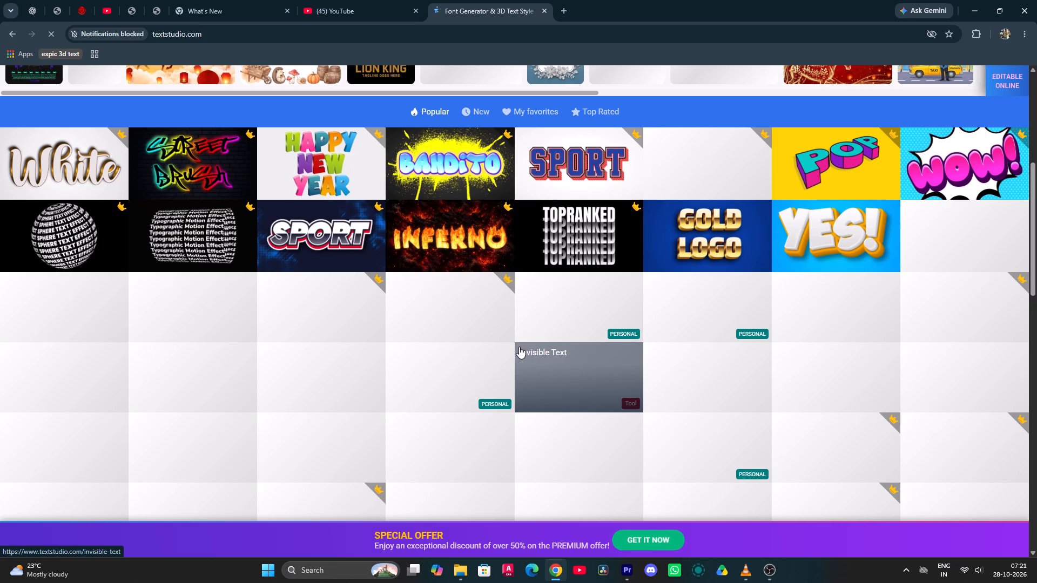
pyautogui.scroll(-5, 519, 349)
pyautogui.scroll(-5, 632, 258)
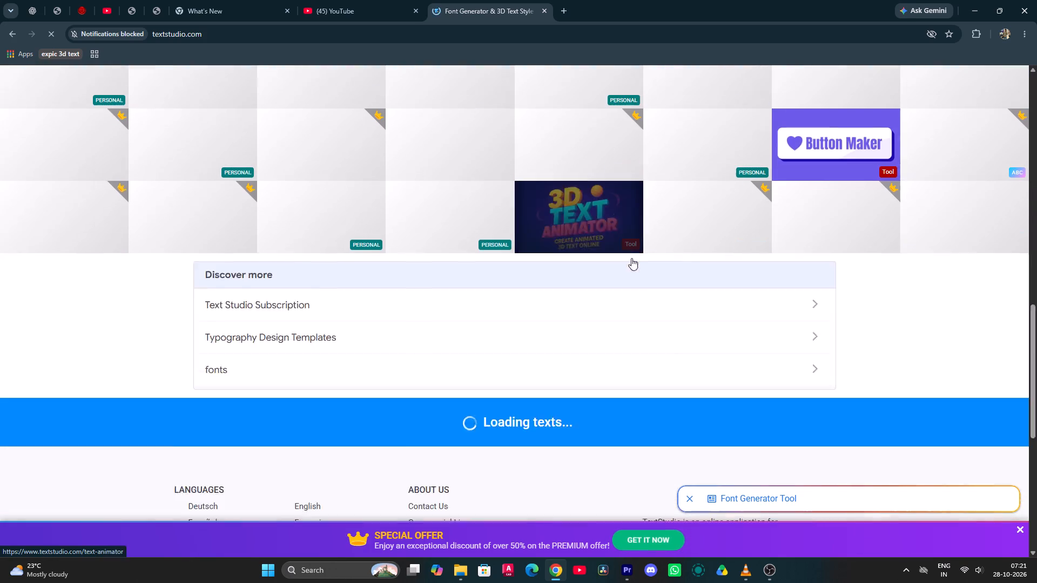
pyautogui.scroll(5, 396, 352)
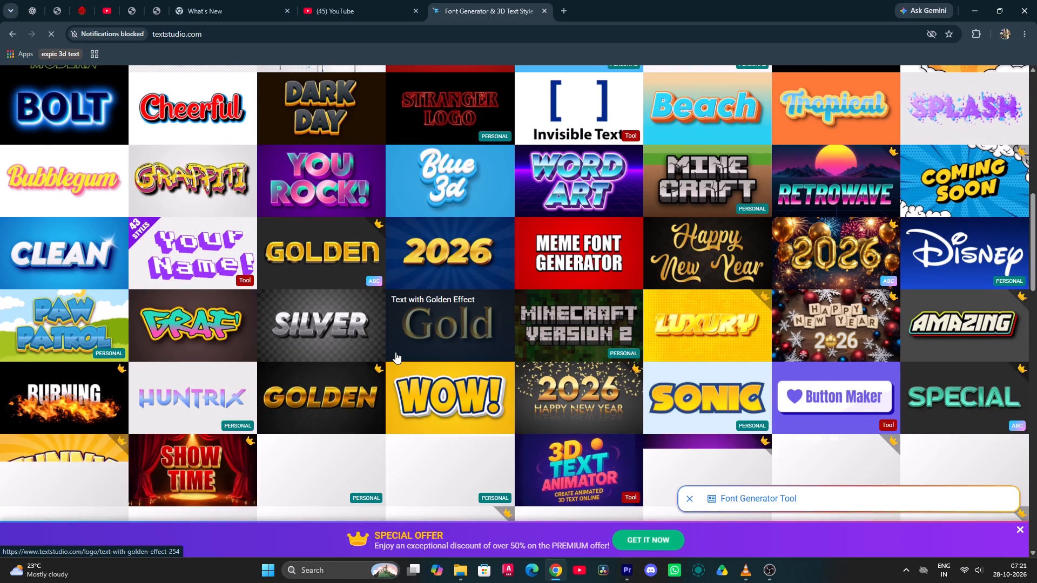
pyautogui.scroll(-10, 395, 352)
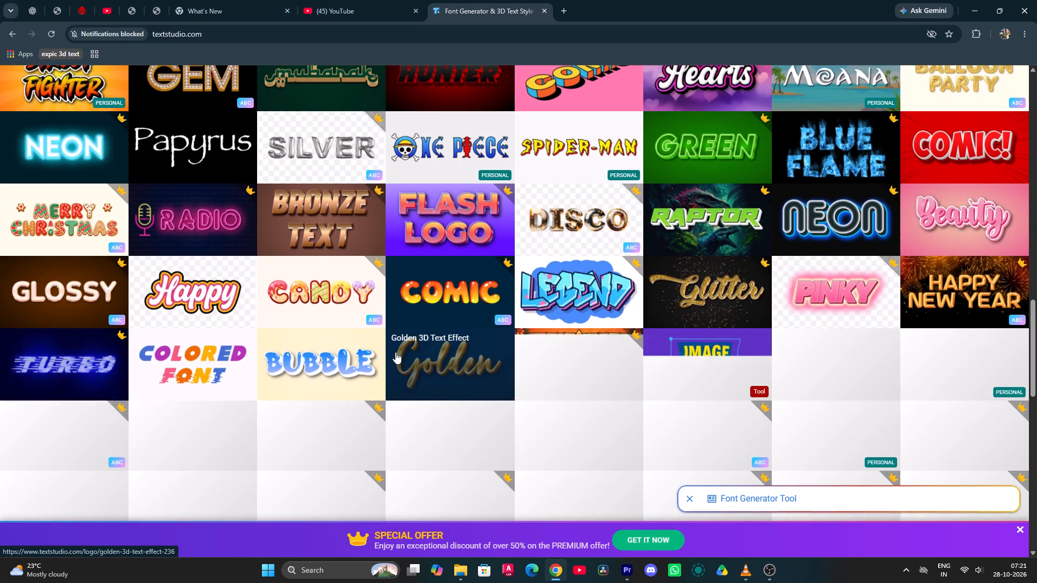
pyautogui.scroll(-4, 395, 352)
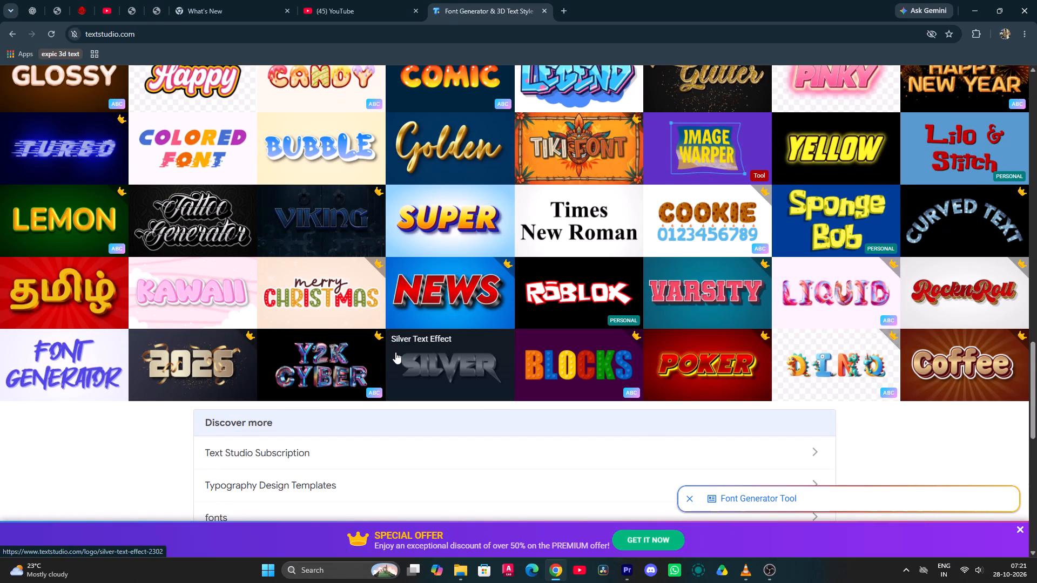
pyautogui.scroll(-4, 395, 352)
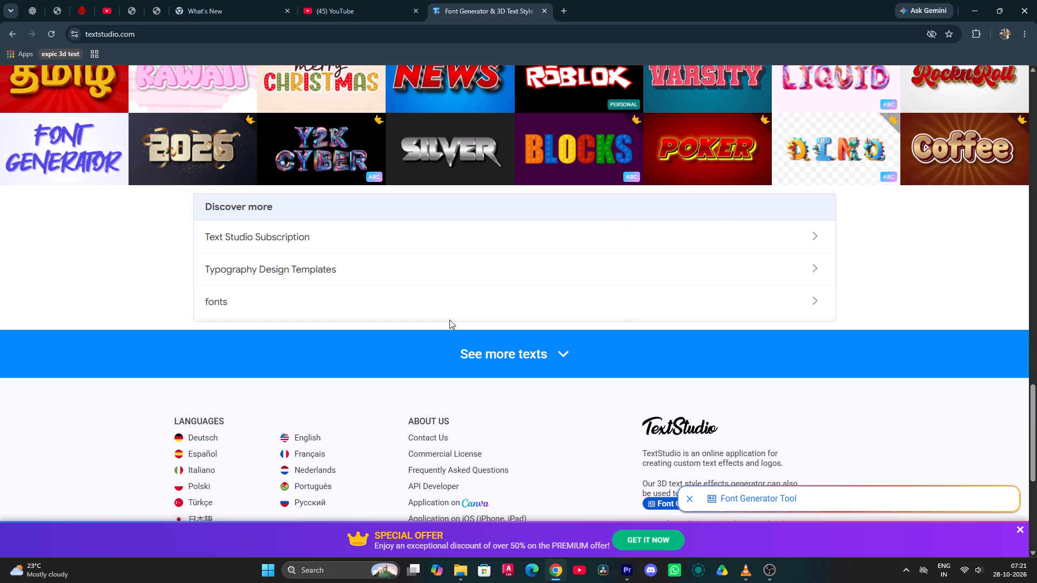
# Load more text effects in the gallery and examine the added 3D styles.
pyautogui.click(465, 355)
pyautogui.scroll(-1, 769, 308)
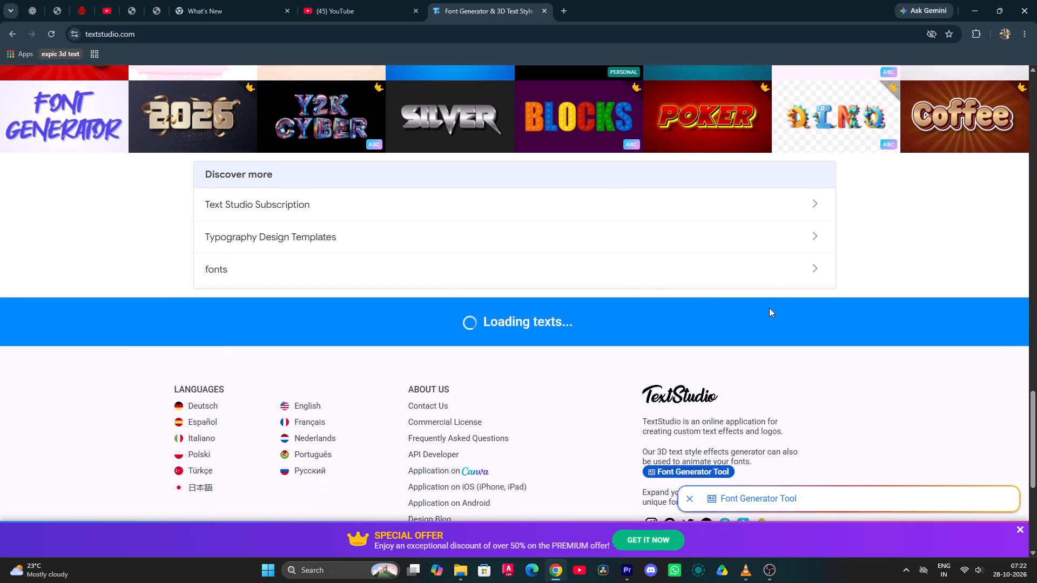
pyautogui.scroll(-2, 769, 308)
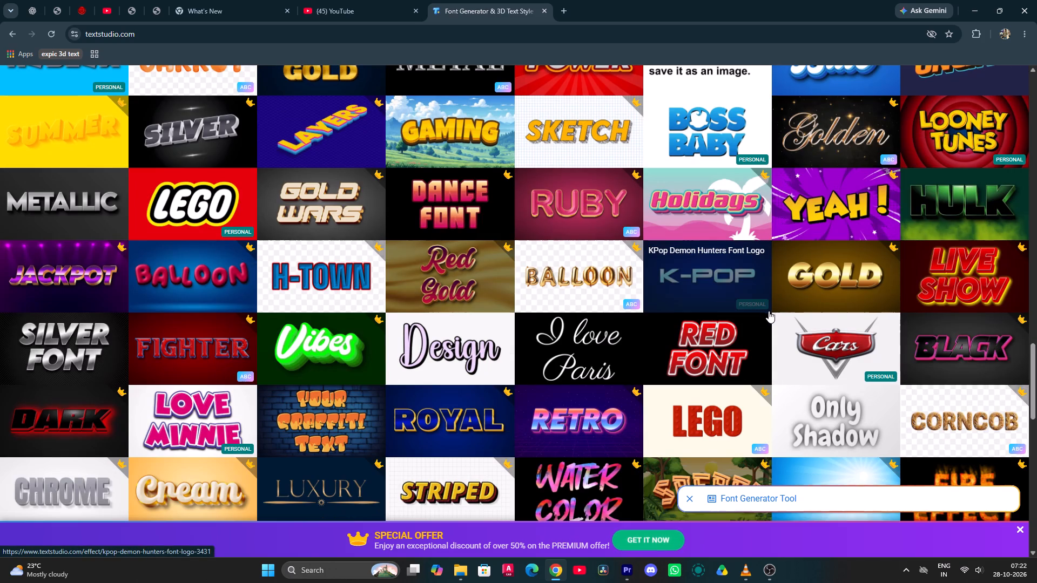
pyautogui.scroll(-9, 521, 353)
pyautogui.scroll(5, 520, 354)
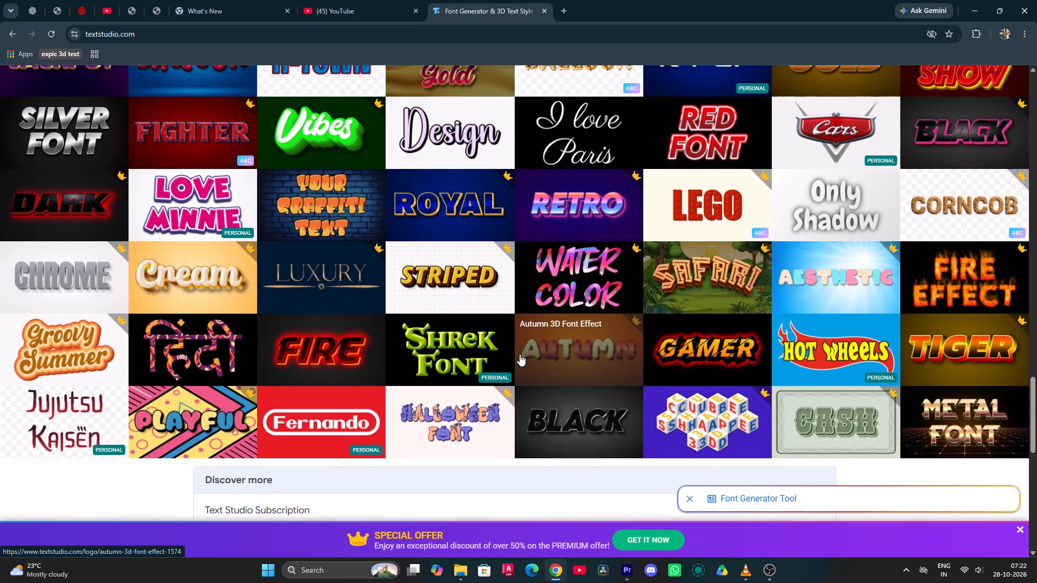
pyautogui.scroll(-5, 520, 354)
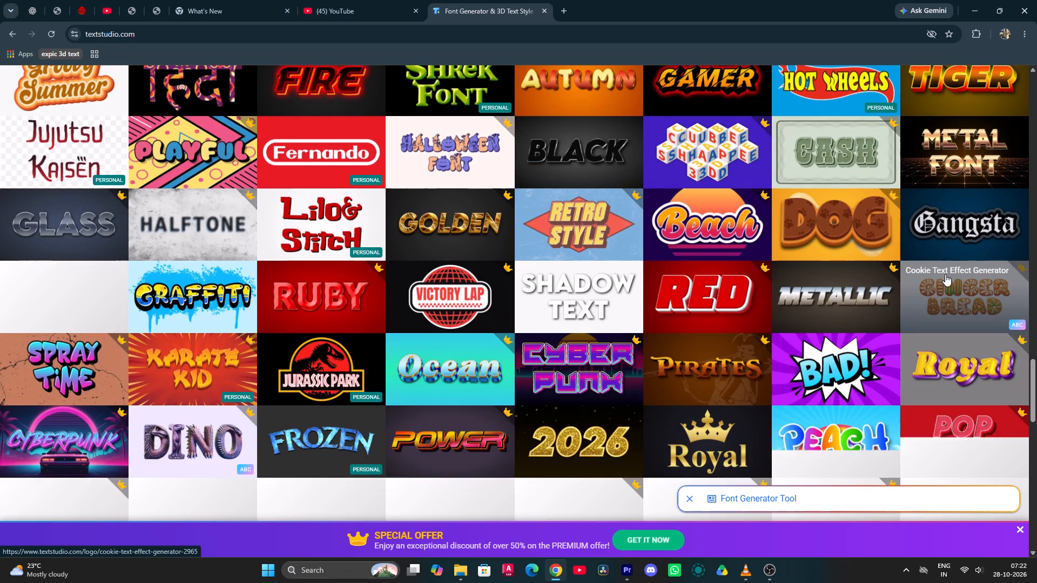
pyautogui.scroll(-7, 945, 276)
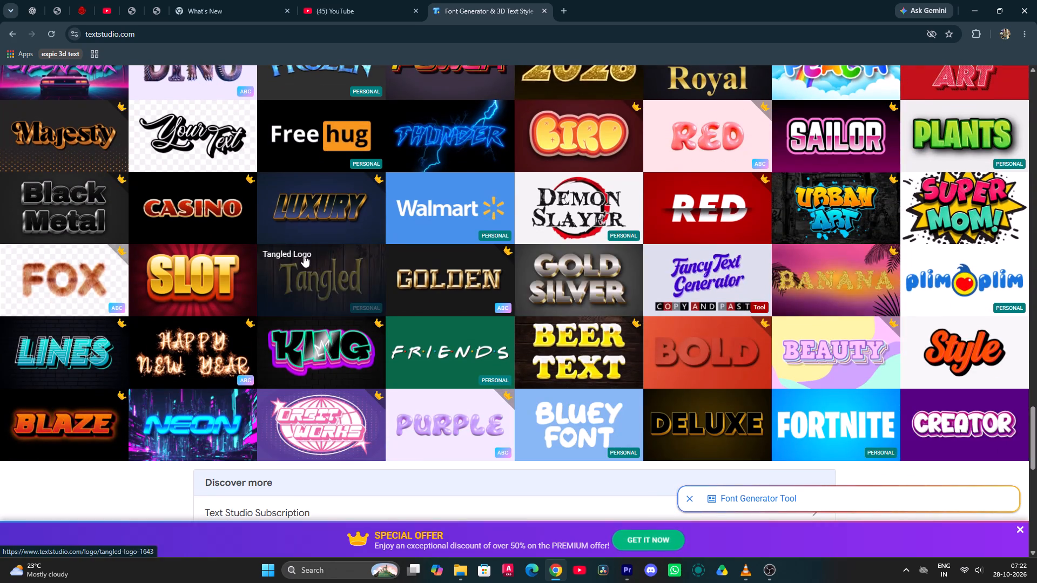
pyautogui.scroll(-2, 304, 255)
pyautogui.scroll(-3, 676, 280)
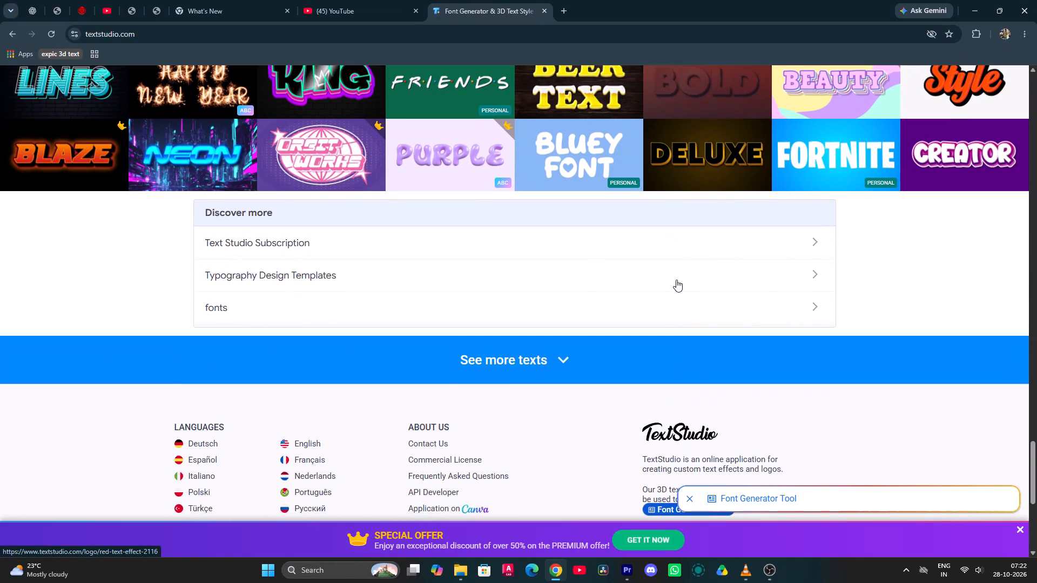
# Load another batch of text effects and continue examining the gallery for a title style.
pyautogui.click(511, 352)
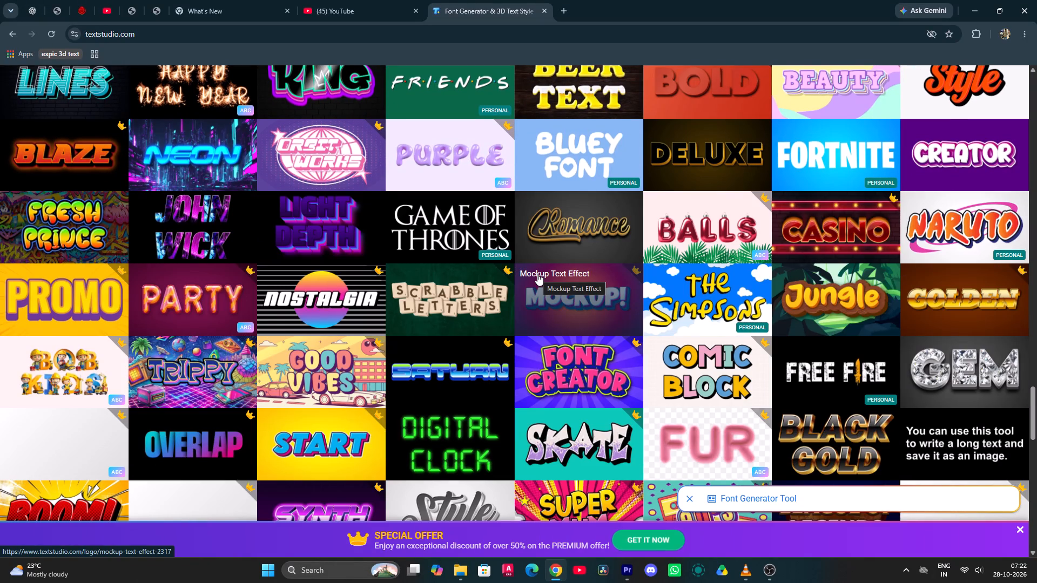
pyautogui.scroll(-6, 445, 289)
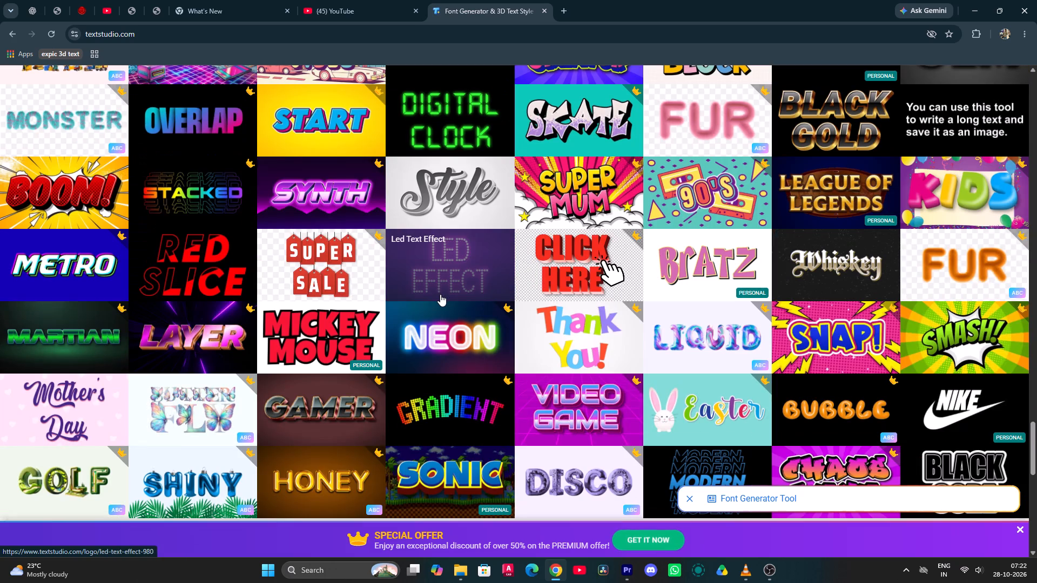
pyautogui.scroll(-1, 441, 295)
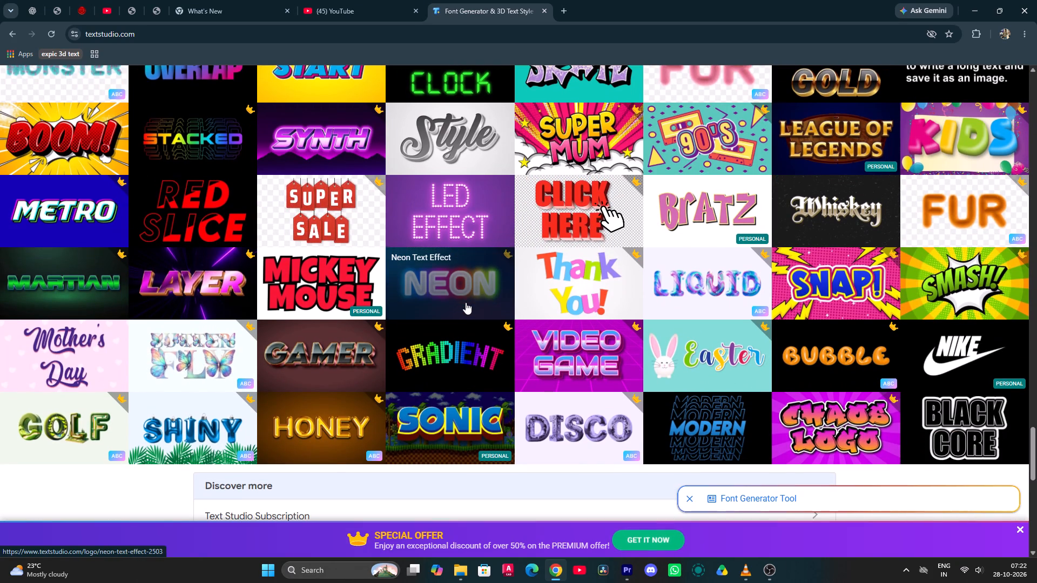
pyautogui.scroll(-5, 886, 309)
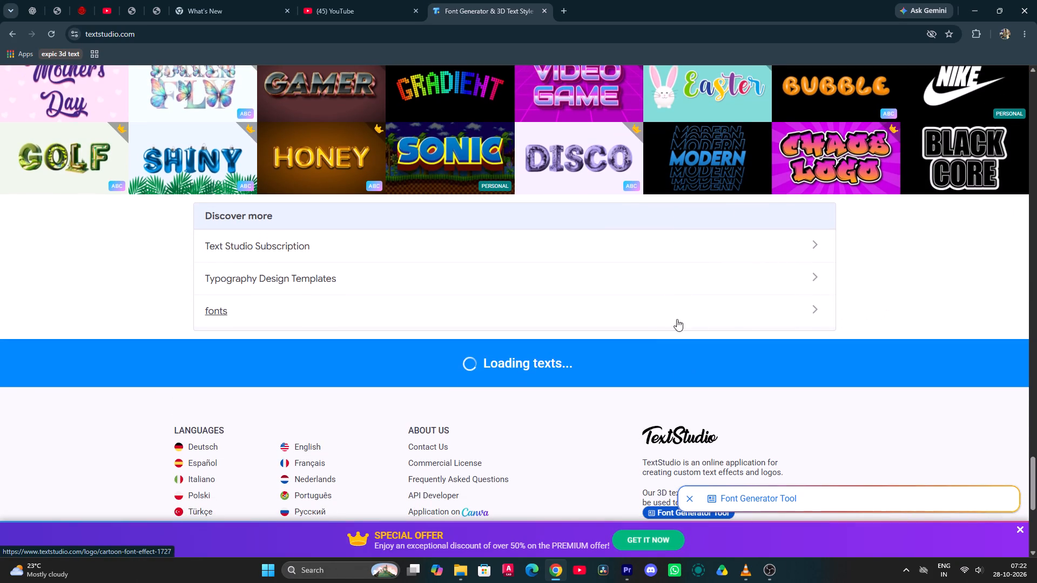
pyautogui.scroll(3, 639, 307)
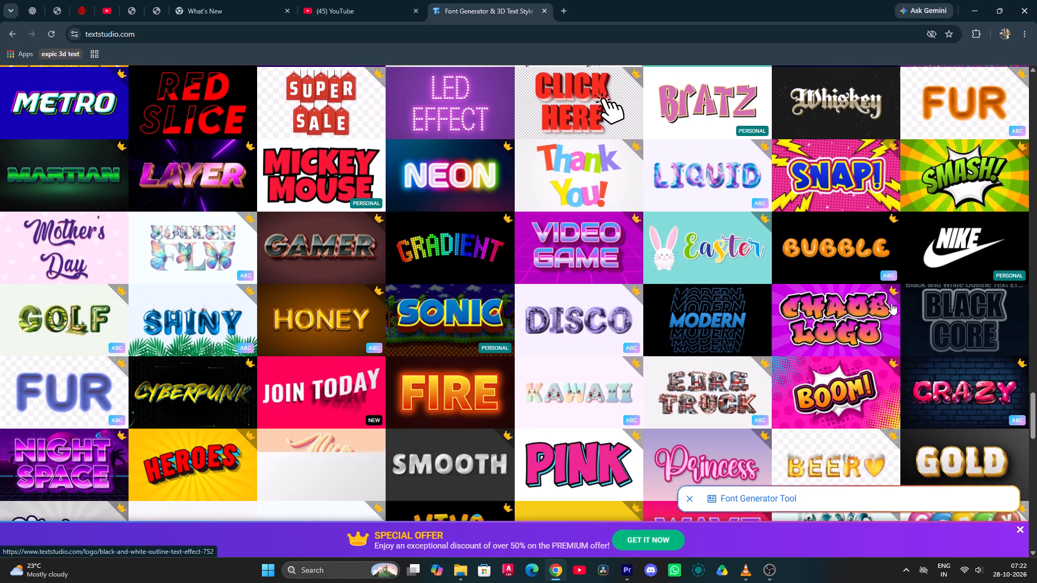
pyautogui.scroll(-2, 570, 309)
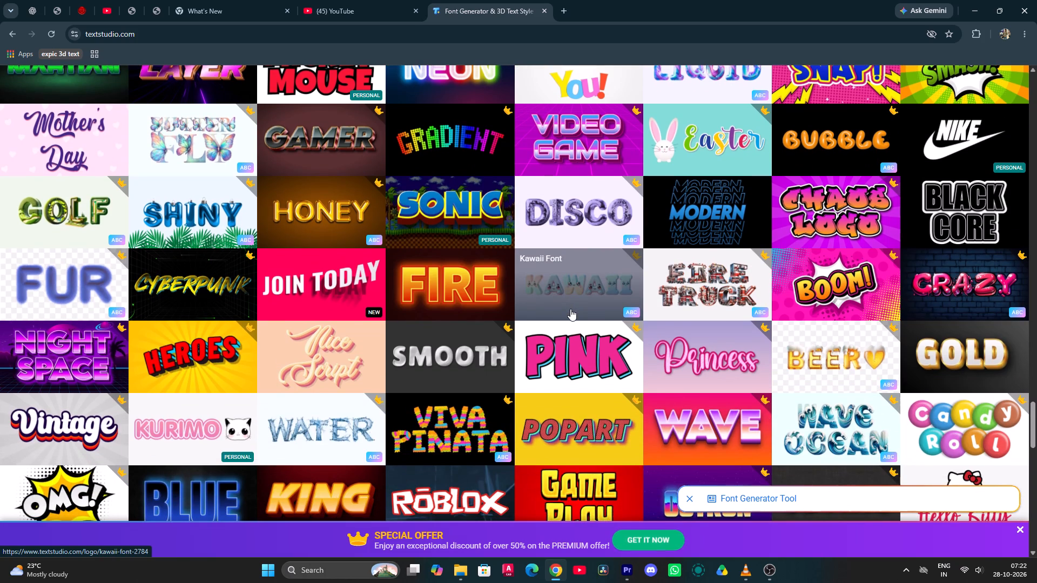
pyautogui.scroll(-3, 544, 310)
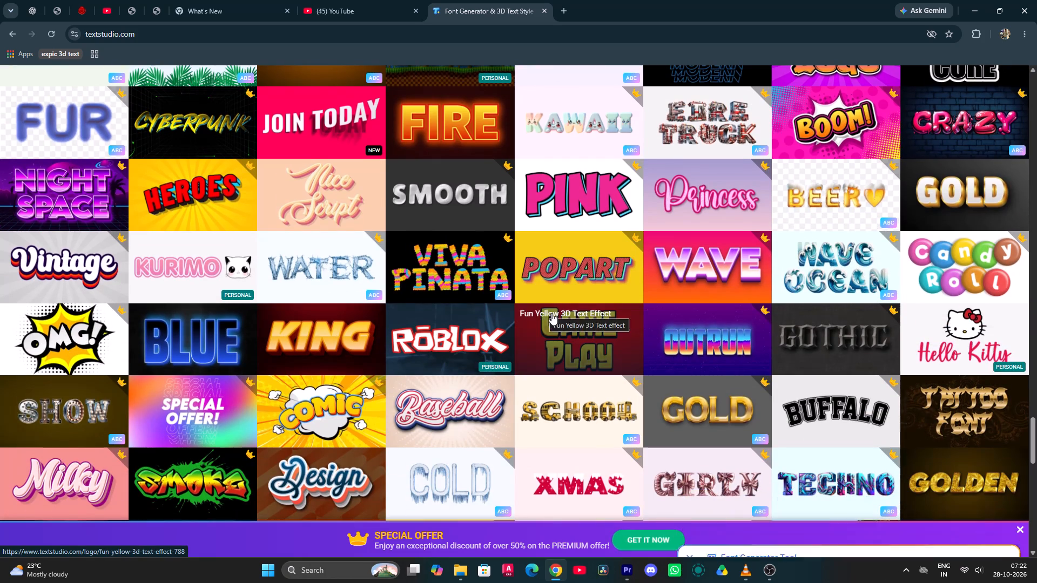
pyautogui.scroll(-4, 940, 320)
pyautogui.scroll(-4, 780, 336)
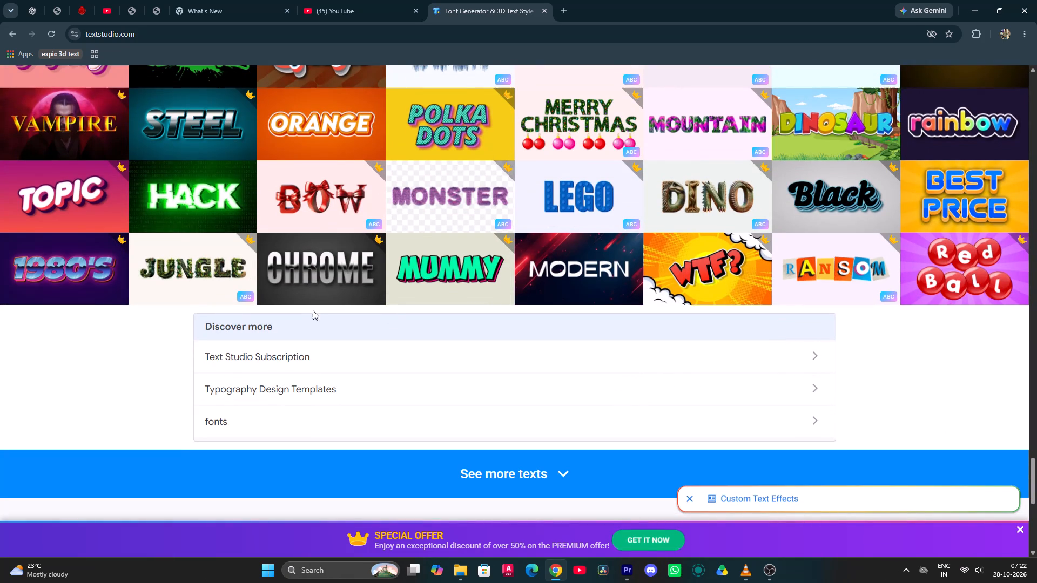
# Open the green and pink MUMMY text effect, dismissing the advertisement, and view its editor.
pyautogui.click(456, 263)
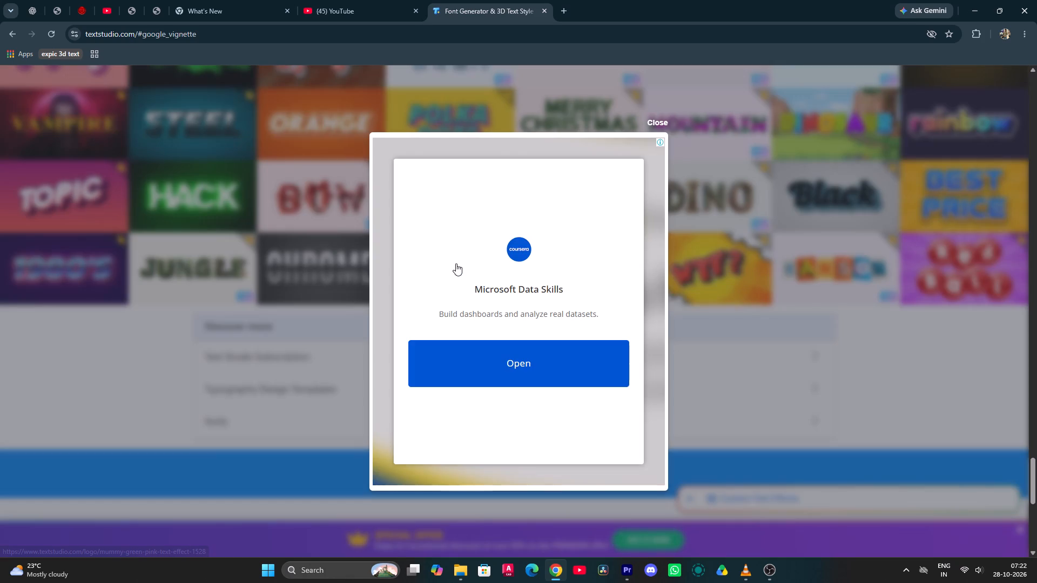
pyautogui.click(654, 118)
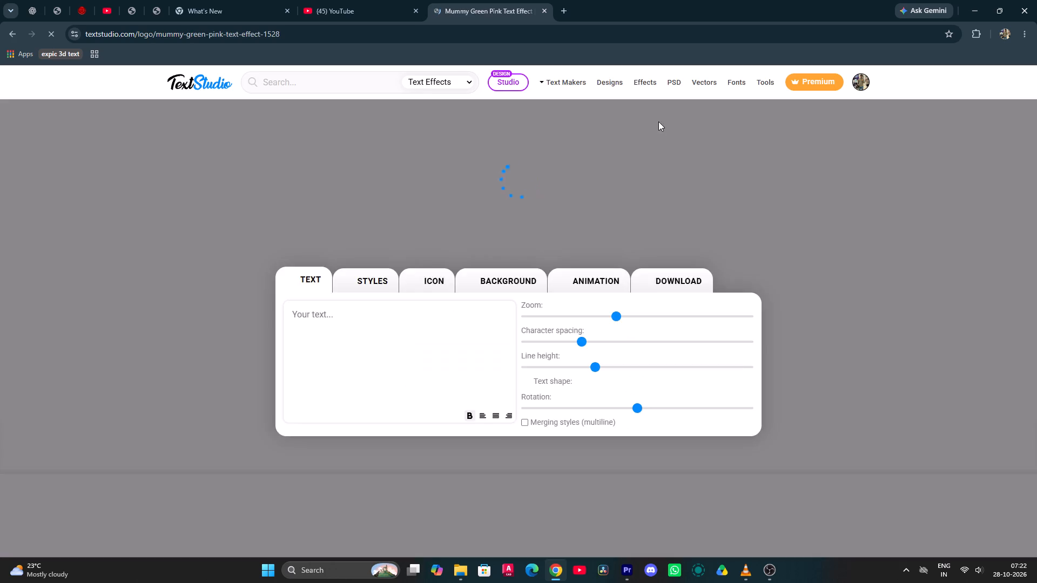
pyautogui.scroll(-6, 556, 236)
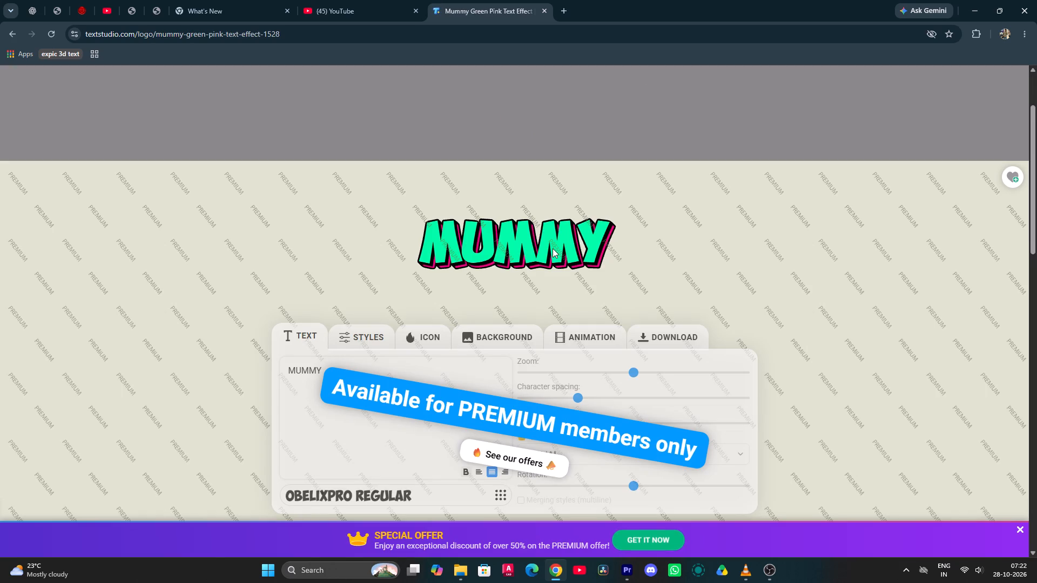
# Open the Crocodile Text Effect from the related styles on the MUMMY page and view its editor.
pyautogui.scroll(-13, 553, 248)
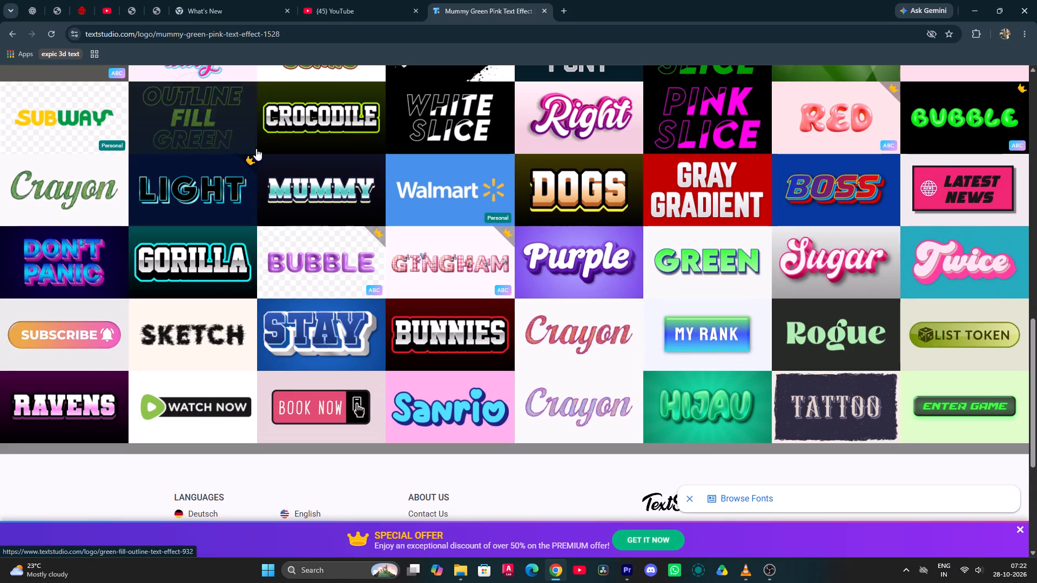
pyautogui.scroll(2, 369, 237)
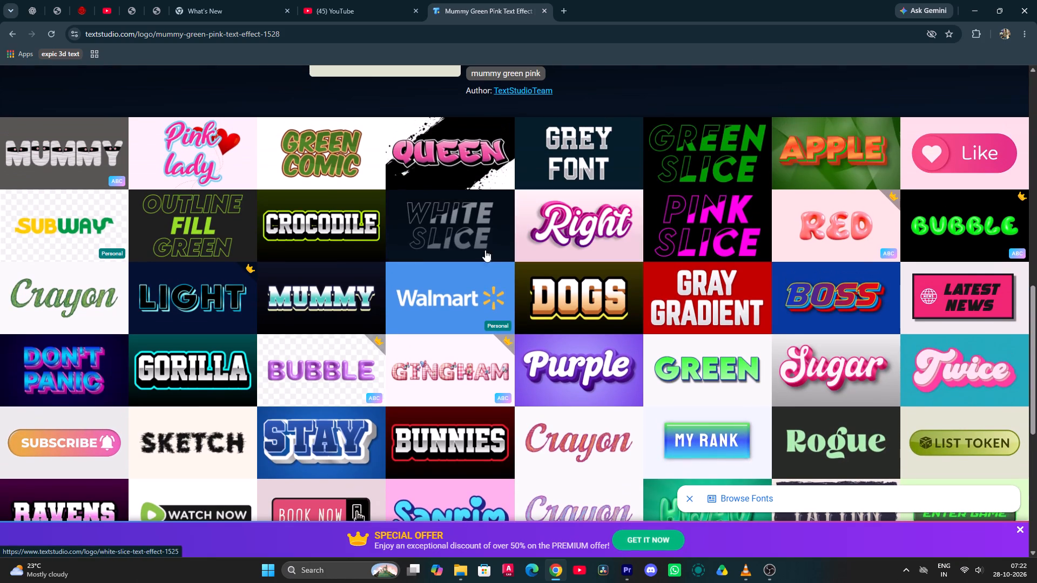
pyautogui.click(304, 231)
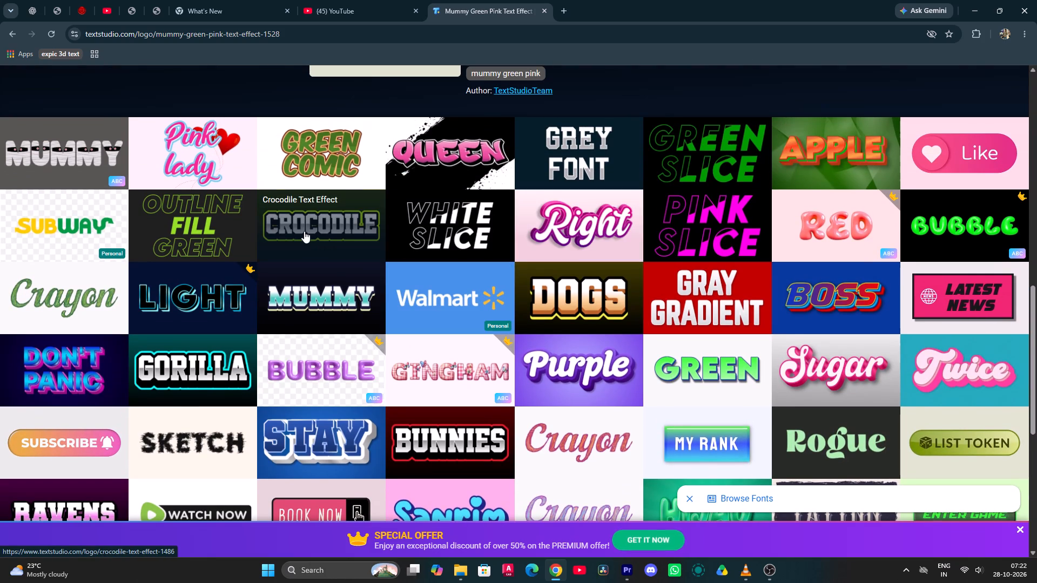
pyautogui.scroll(-3, 797, 336)
pyautogui.scroll(3, 538, 381)
pyautogui.scroll(-5, 531, 371)
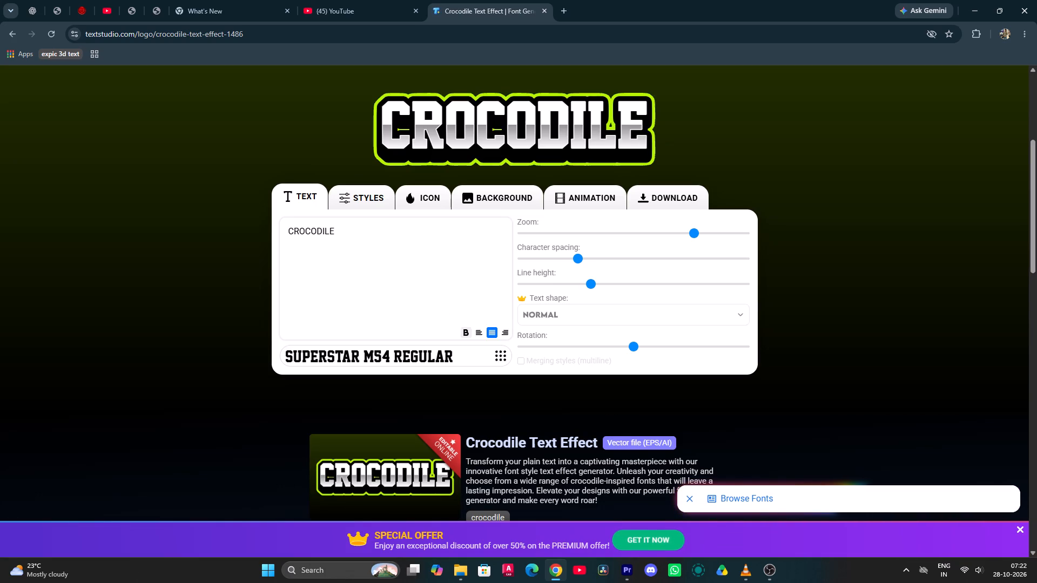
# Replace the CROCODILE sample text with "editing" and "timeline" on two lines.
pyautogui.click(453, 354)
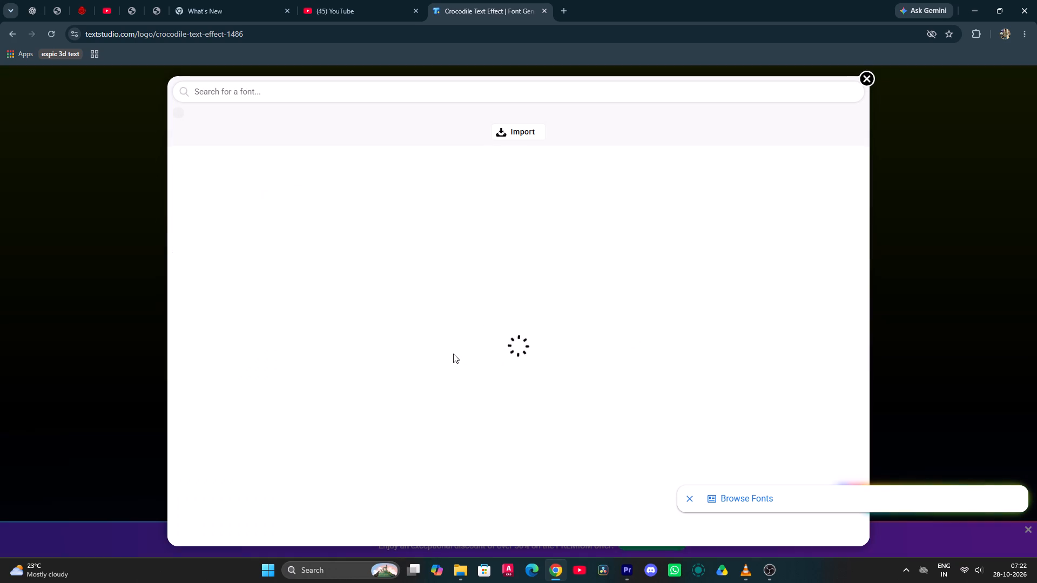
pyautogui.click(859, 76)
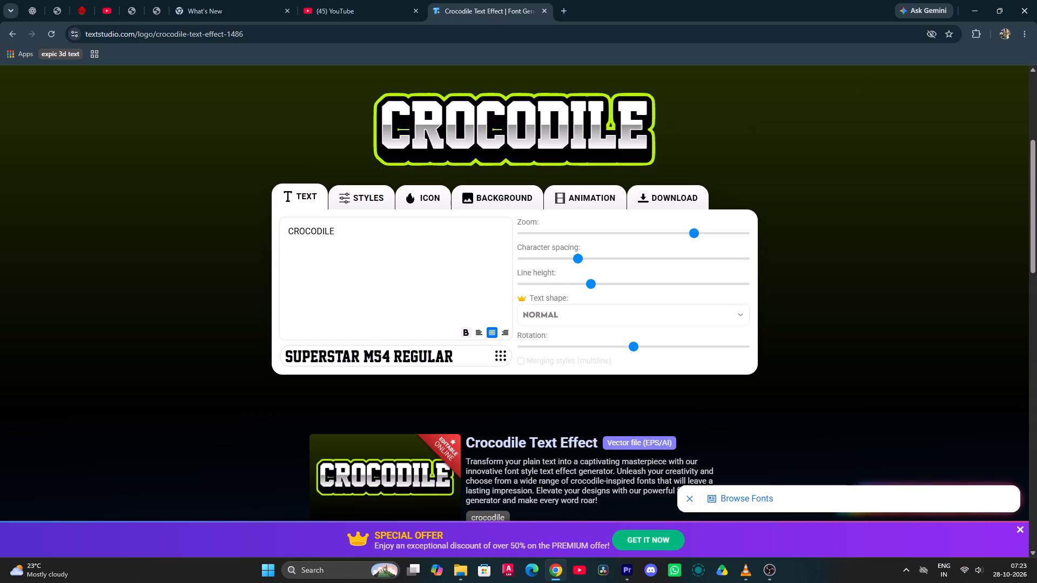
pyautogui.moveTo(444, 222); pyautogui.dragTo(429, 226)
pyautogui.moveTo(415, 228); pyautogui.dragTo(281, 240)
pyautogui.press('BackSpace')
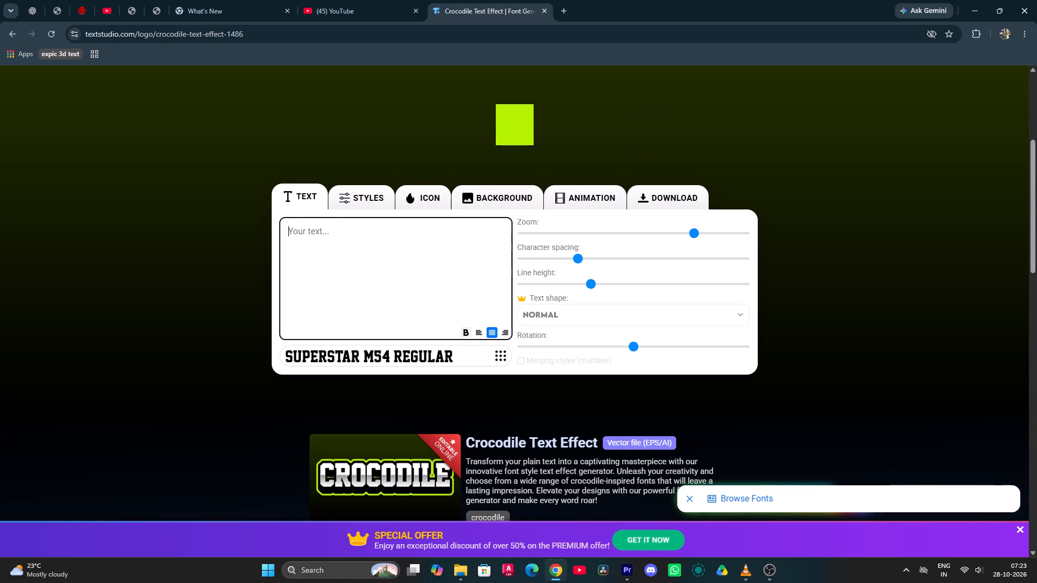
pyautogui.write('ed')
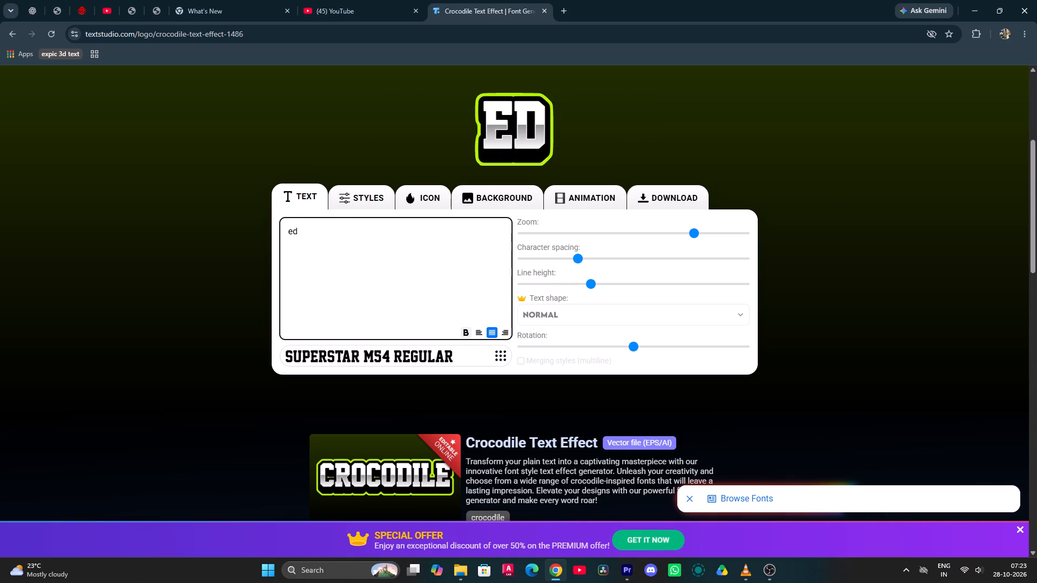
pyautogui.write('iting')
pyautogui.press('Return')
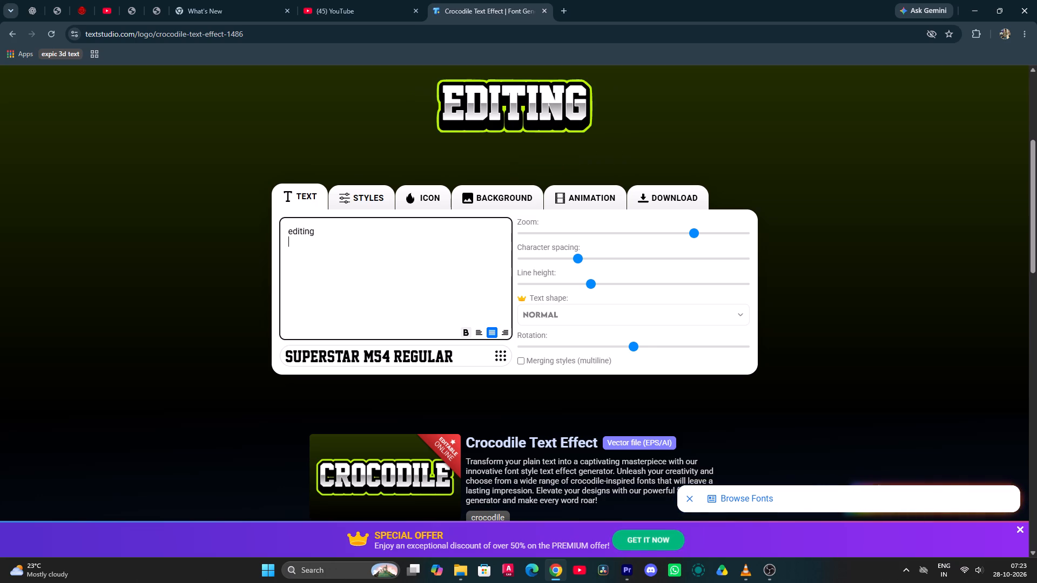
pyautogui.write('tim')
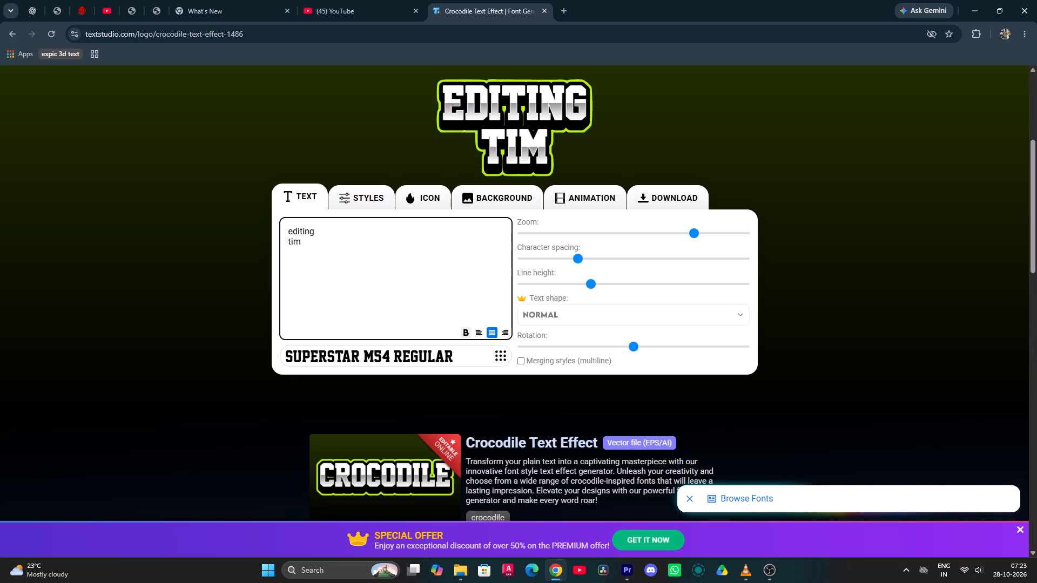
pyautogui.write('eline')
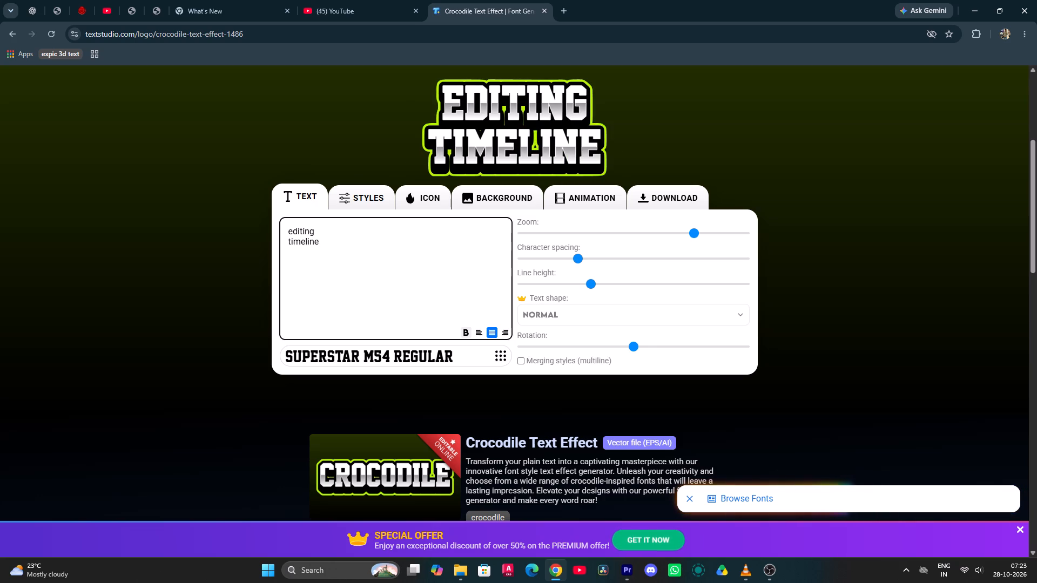
# Return to the green and pink MUMMY text effect page and examine its related styles.
pyautogui.click(16, 31)
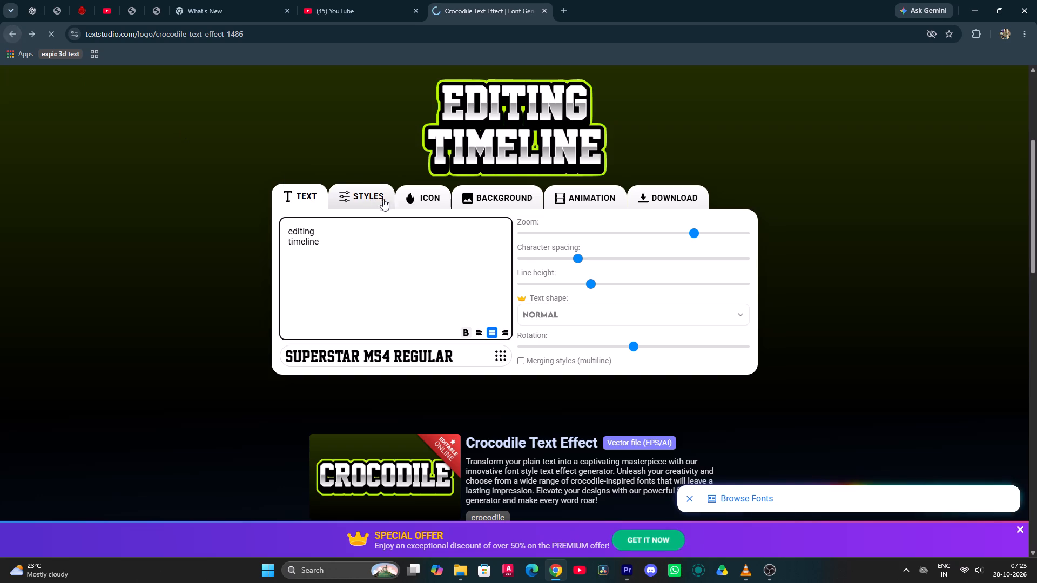
pyautogui.scroll(-12, 411, 199)
pyautogui.scroll(3, 437, 214)
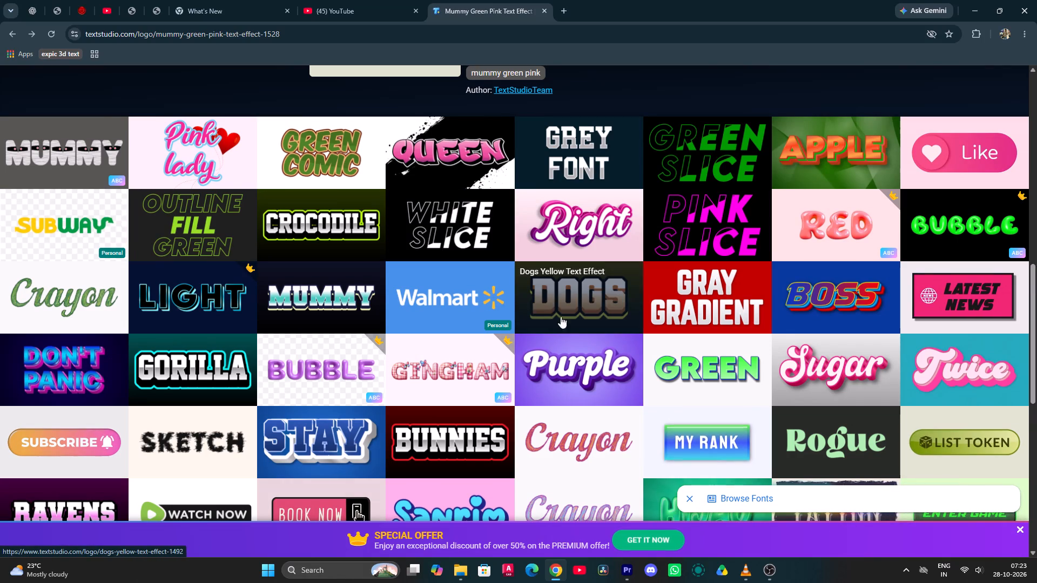
# Open the Purple 3D Font Text Effect from the related styles and examine the gallery on its page.
pyautogui.click(601, 361)
pyautogui.scroll(-5, 506, 325)
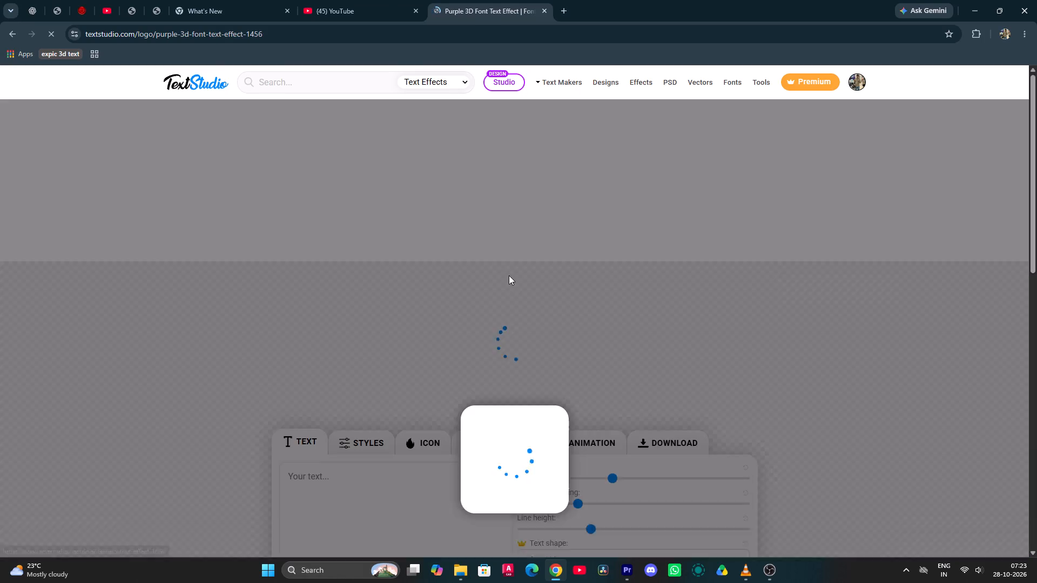
pyautogui.scroll(-5, 505, 275)
pyautogui.scroll(-10, 590, 213)
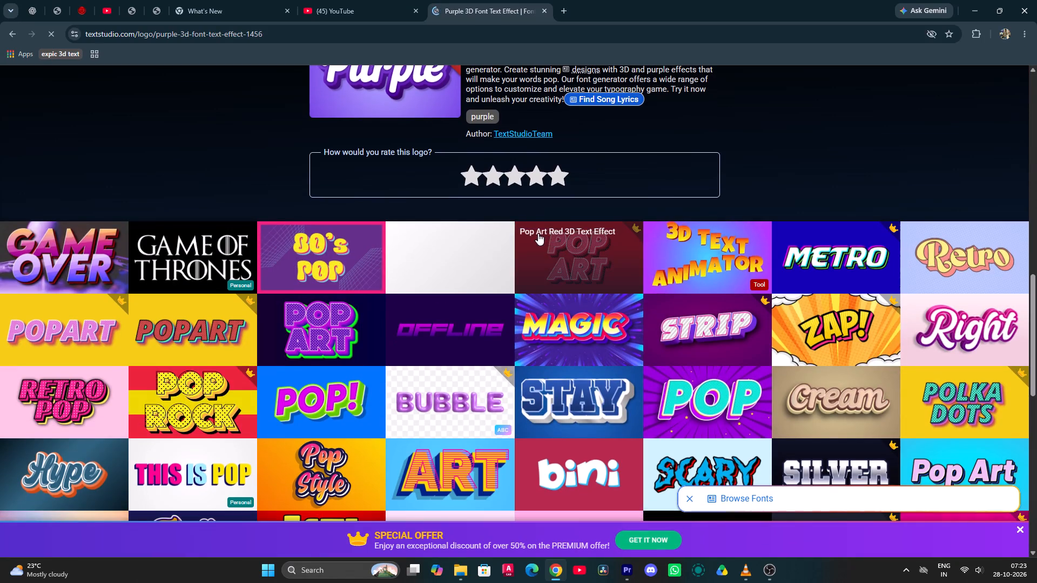
pyautogui.scroll(-5, 294, 191)
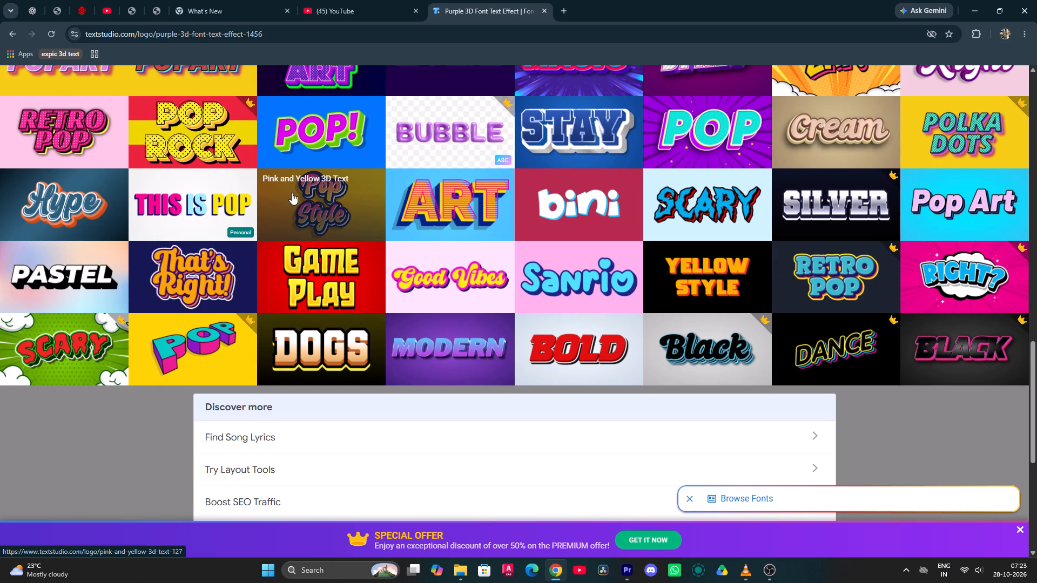
pyautogui.scroll(-1, 292, 193)
# Open the Sanrio Text Effect from the related styles and examine the gallery on its page for a title style.
pyautogui.click(596, 214)
pyautogui.scroll(-20, 597, 216)
pyautogui.scroll(-4, 563, 243)
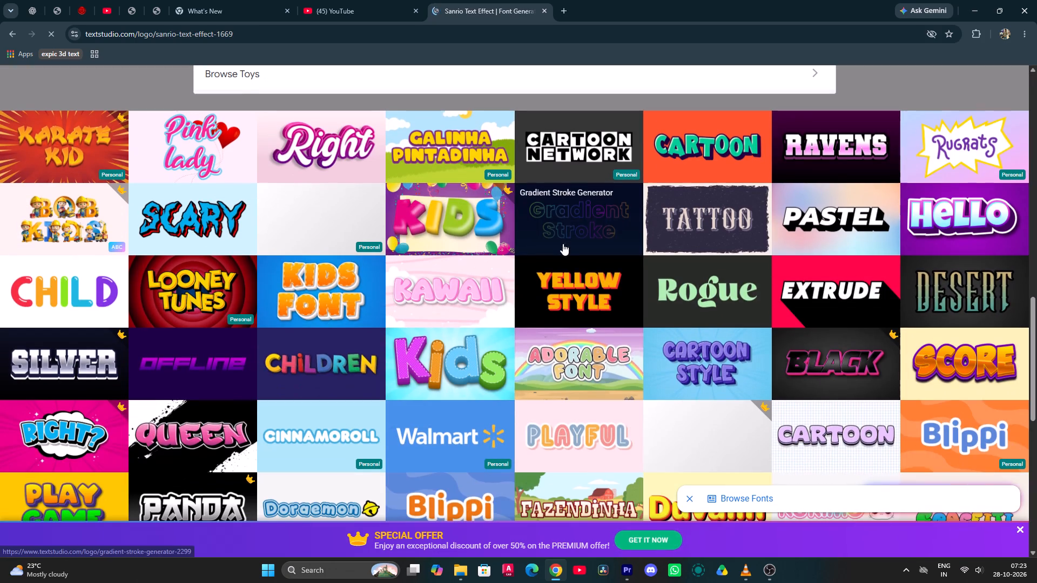
pyautogui.scroll(-4, 362, 231)
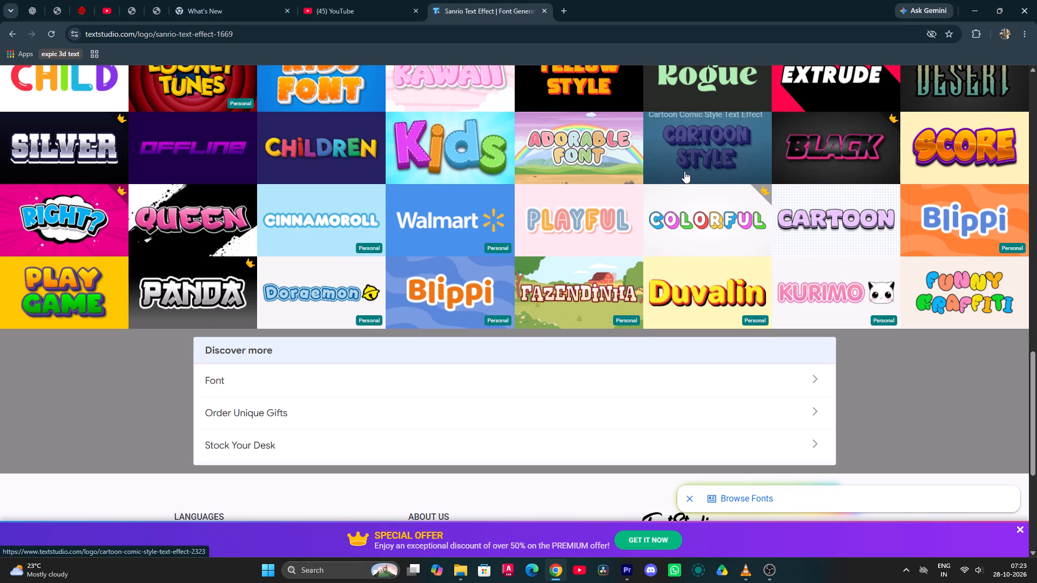
# Open the Cartoon Comic Style Text Effect from the related styles and view its editor.
pyautogui.click(684, 171)
pyautogui.scroll(-4, 646, 220)
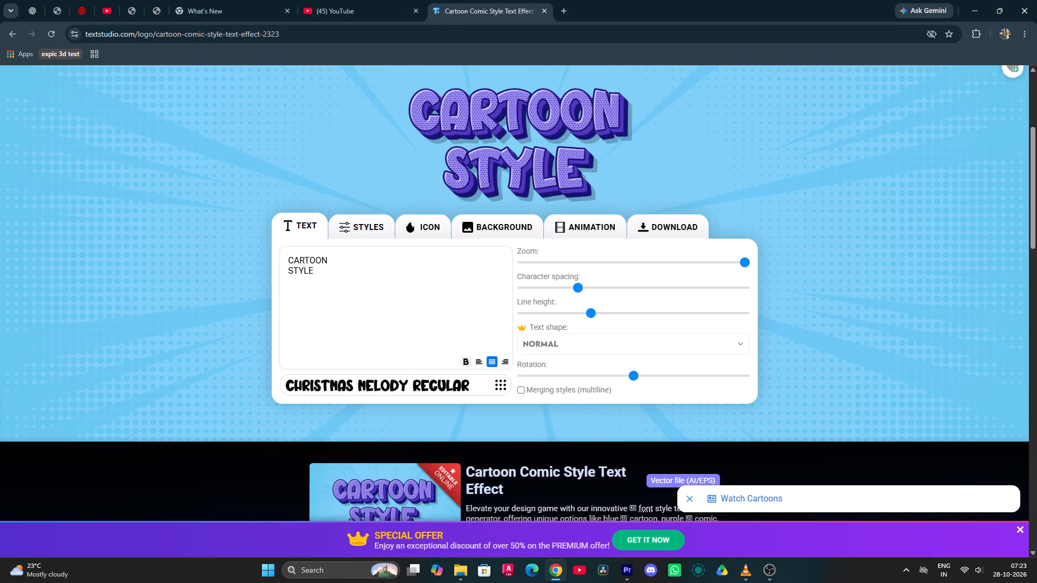
pyautogui.scroll(-4, 368, 267)
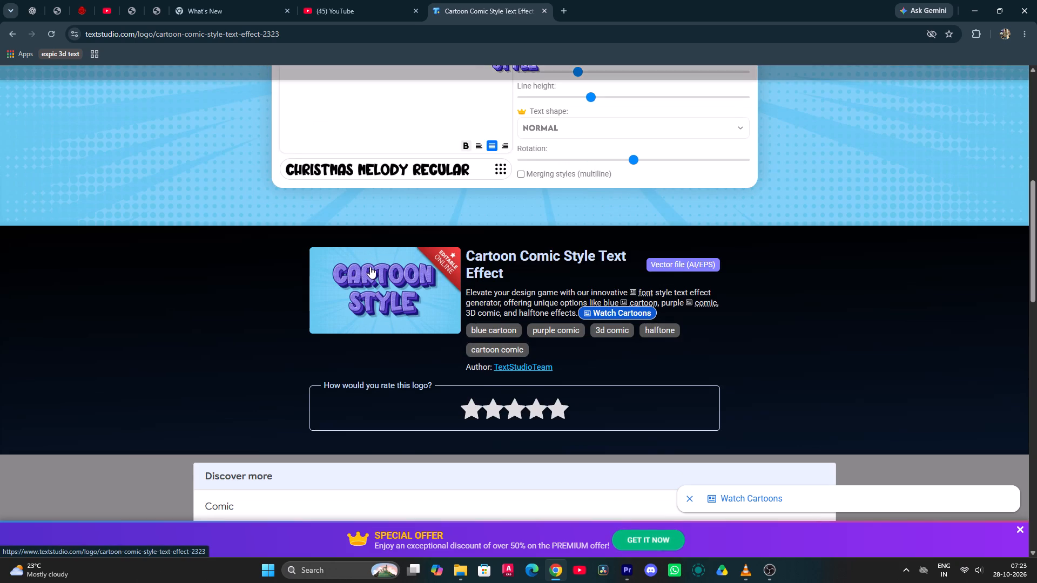
pyautogui.scroll(4, 370, 267)
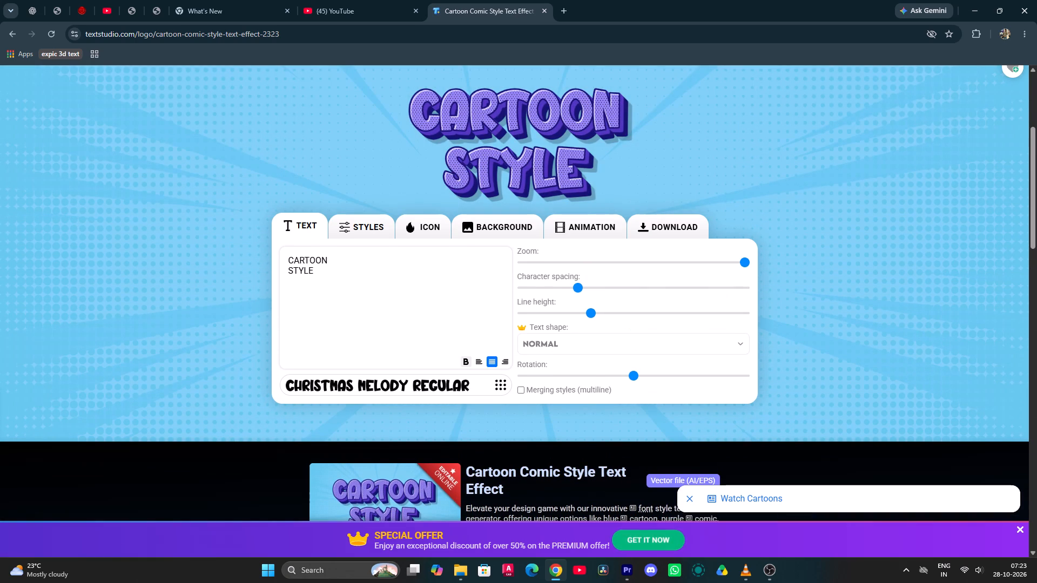
# Replace the CARTOON STYLE sample text with "editing" and "timeline" on two lines.
pyautogui.moveTo(359, 258); pyautogui.dragTo(283, 257)
pyautogui.press('BackSpace')
pyautogui.write('ed')
pyautogui.write('itin')
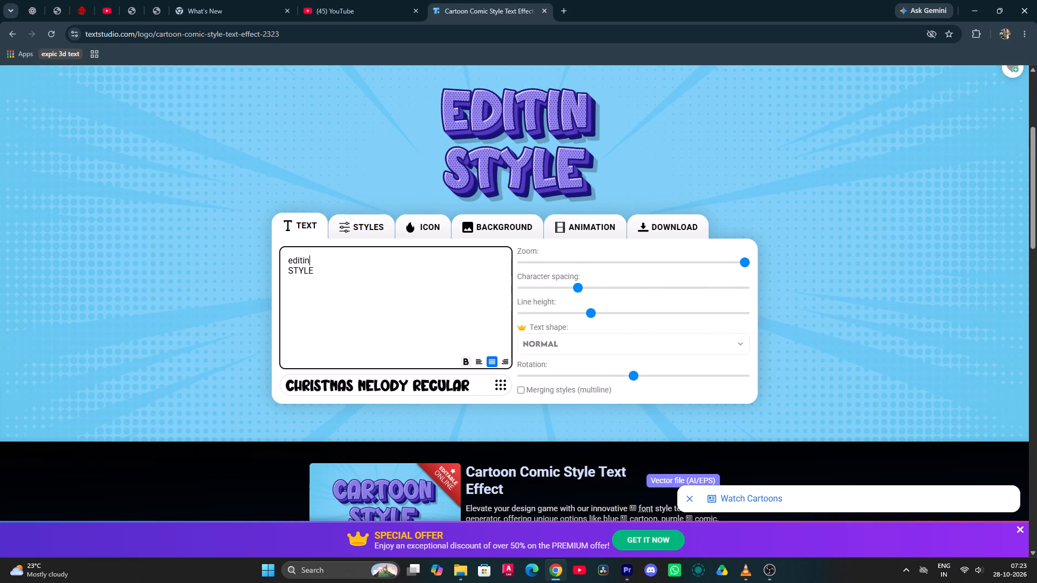
pyautogui.press('BackSpace')
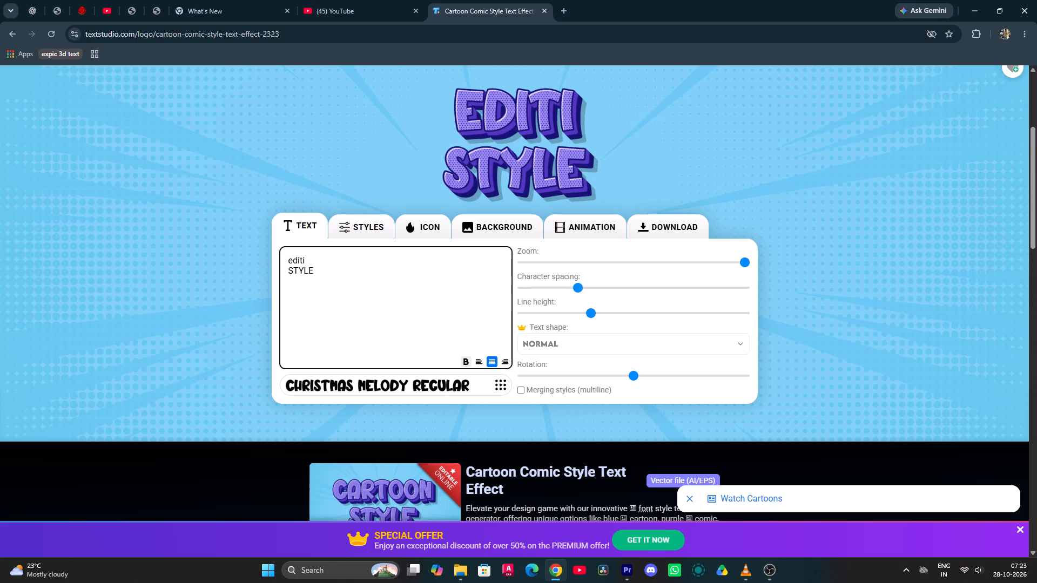
pyautogui.write('ng')
pyautogui.press('Left')
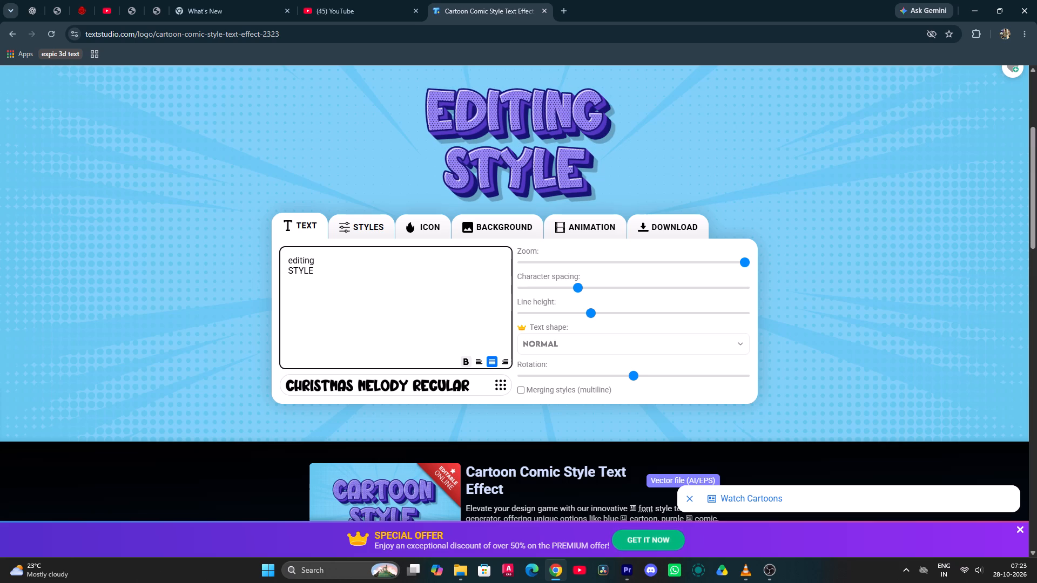
pyautogui.press('Down')
pyautogui.press('Right')
pyautogui.press('BackSpace')
pyautogui.press('BackSpace')
pyautogui.press('BackSpace')
pyautogui.press('BackSpace')
pyautogui.press('BackSpace')
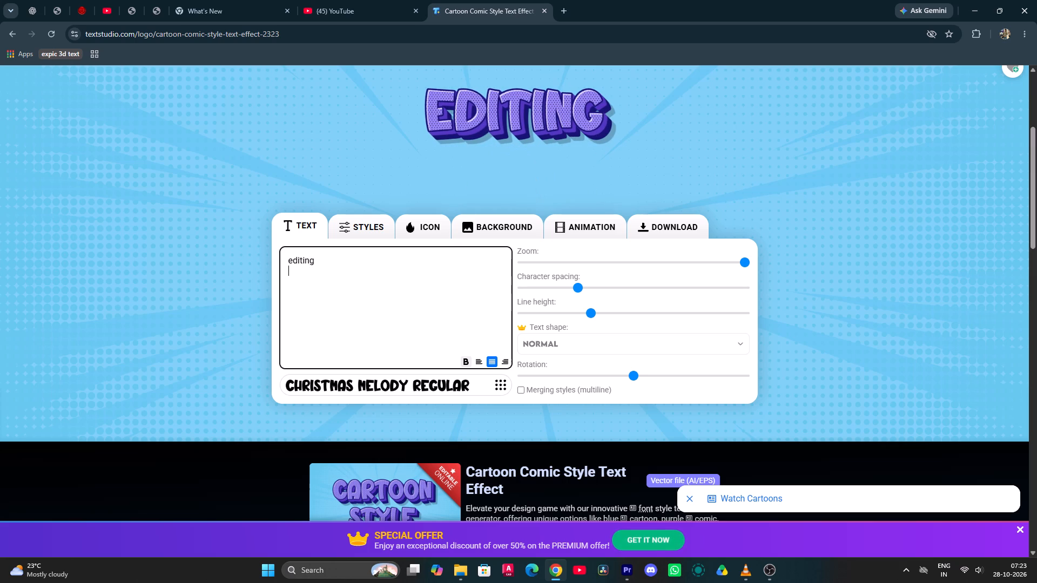
pyautogui.write('ti')
pyautogui.write('meline')
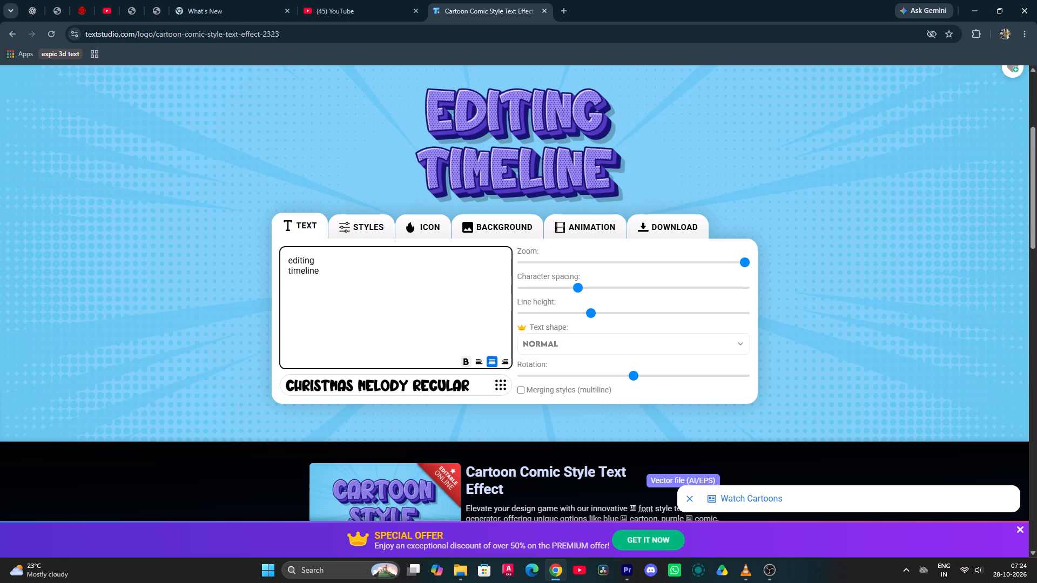
# Download the purple cartoon title as a transparent PNG.
pyautogui.click(665, 220)
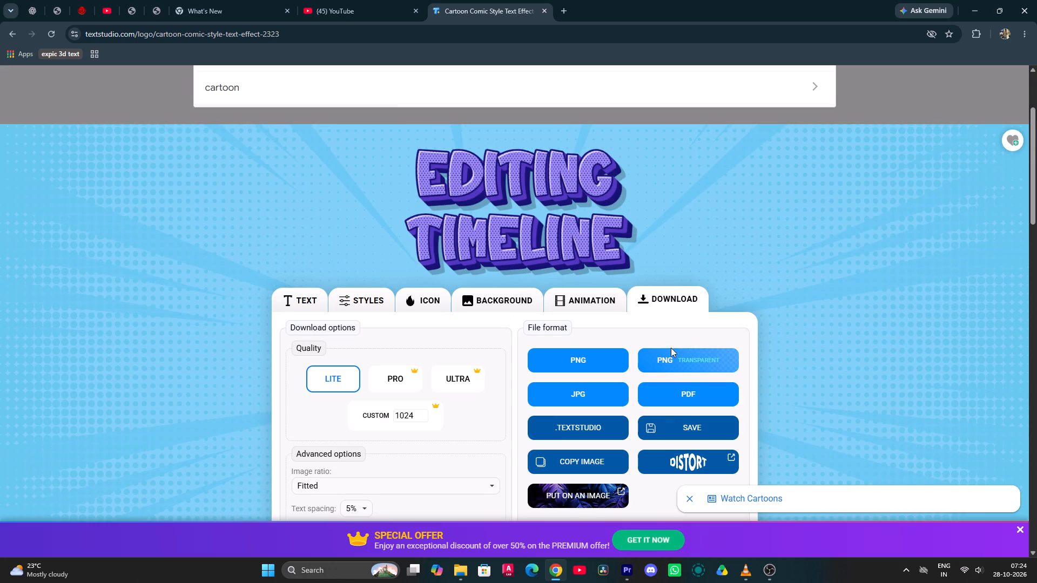
pyautogui.click(658, 362)
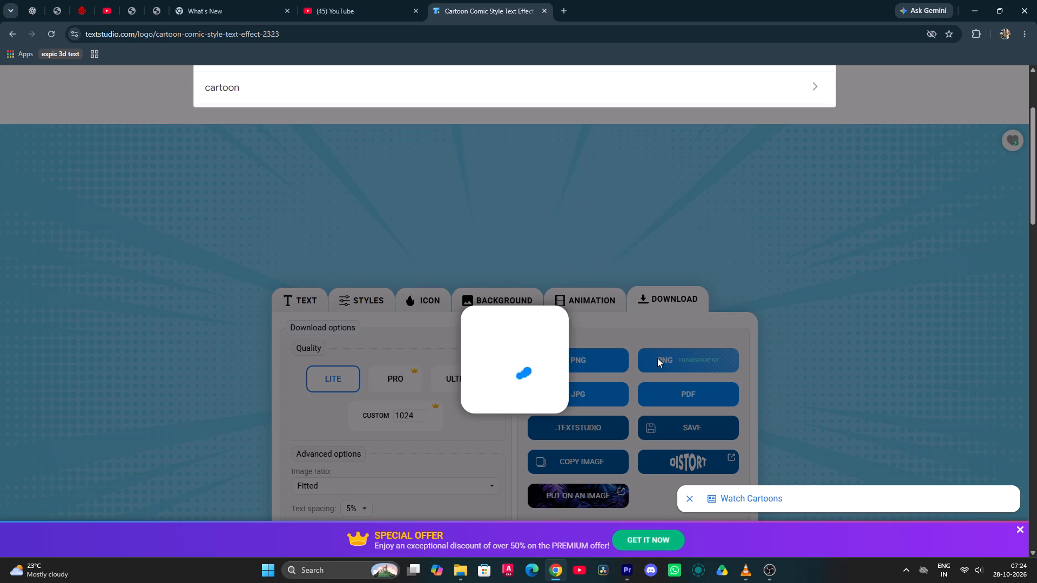
pyautogui.click(491, 399)
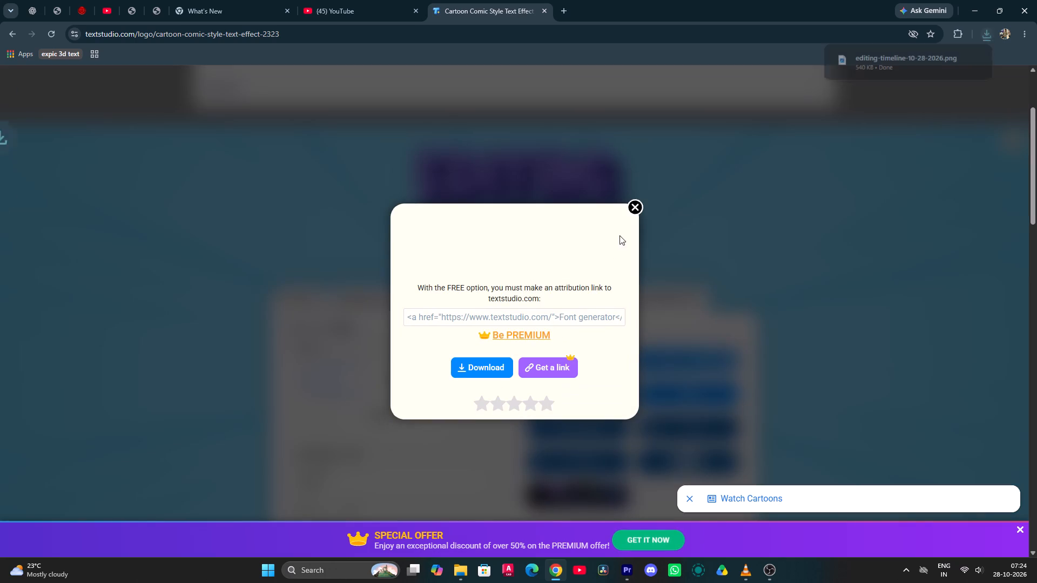
# Switch to Premiere Pro and move both EDITING TIMELINE title clips on V4 past the end of the other clips.
pyautogui.click(964, 2)
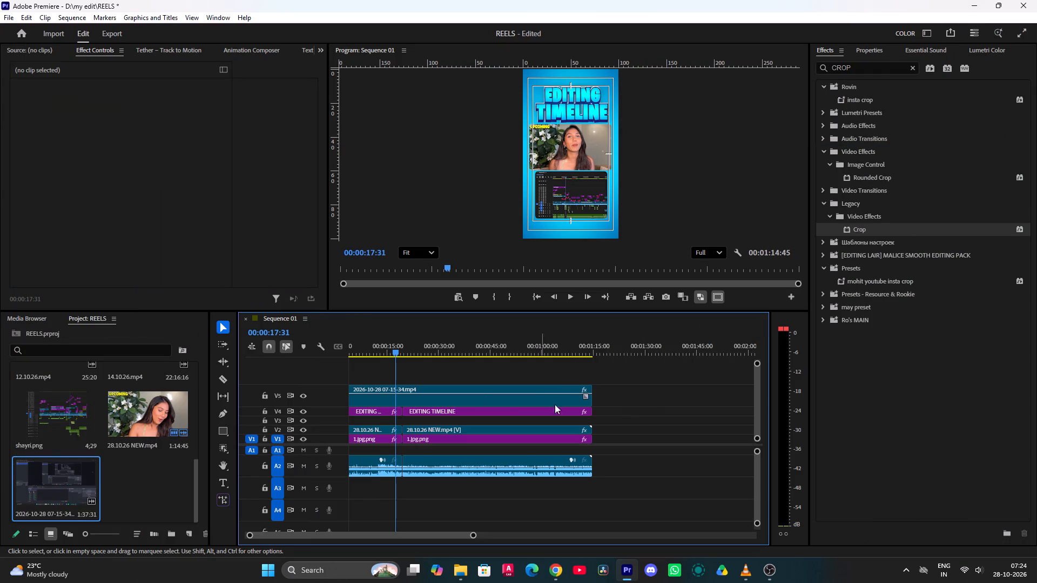
pyautogui.moveTo(649, 416); pyautogui.dragTo(372, 415)
pyautogui.moveTo(368, 411); pyautogui.dragTo(641, 410)
# Import editing-timeline-10-28-2026.png from the Downloads folder into the REELS project.
pyautogui.doubleClick(169, 479)
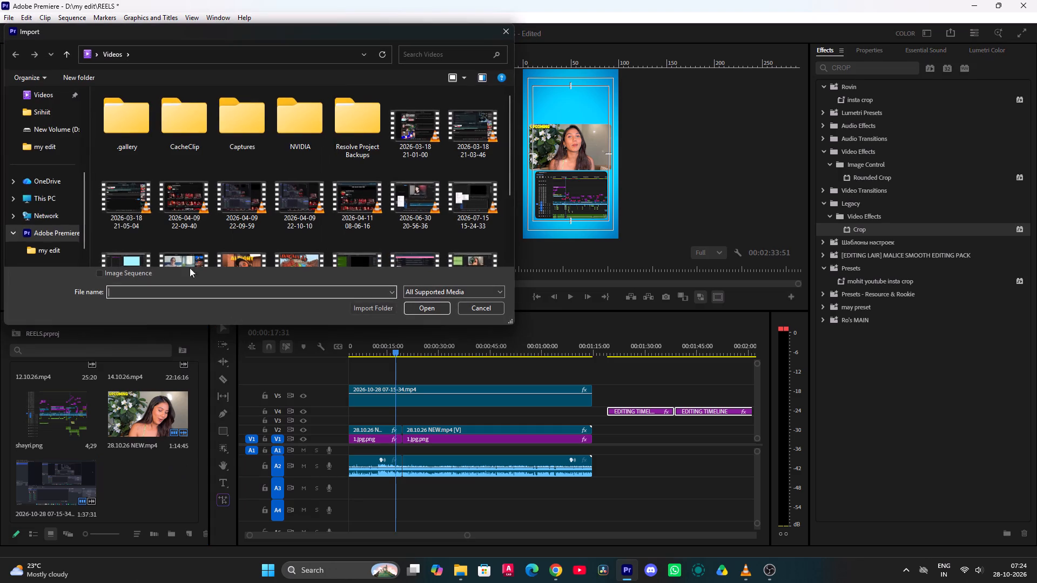
pyautogui.scroll(3, 73, 142)
pyautogui.scroll(4, 326, 144)
pyautogui.click(60, 187)
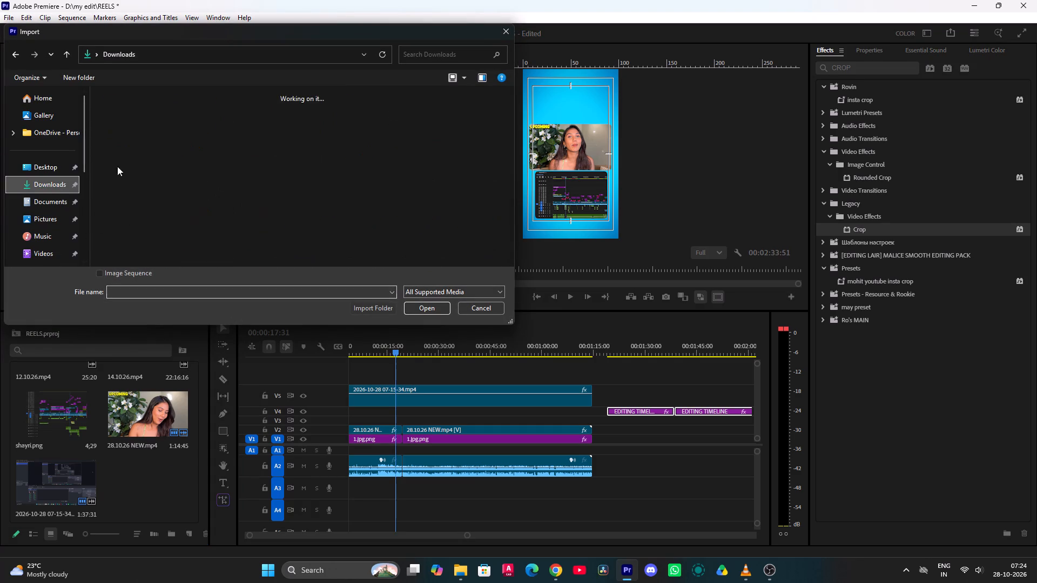
pyautogui.doubleClick(130, 127)
pyautogui.scroll(8, 416, 394)
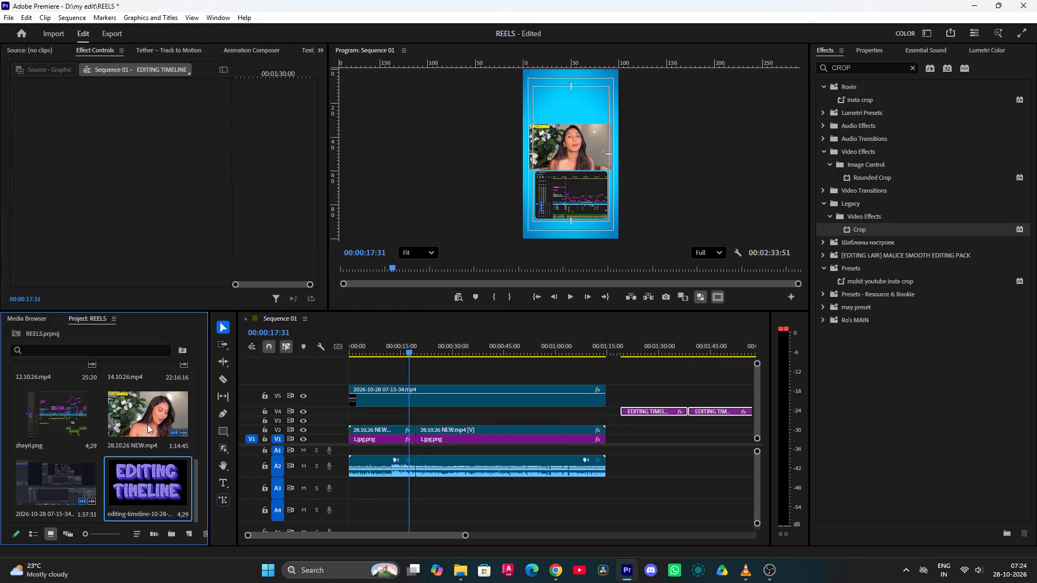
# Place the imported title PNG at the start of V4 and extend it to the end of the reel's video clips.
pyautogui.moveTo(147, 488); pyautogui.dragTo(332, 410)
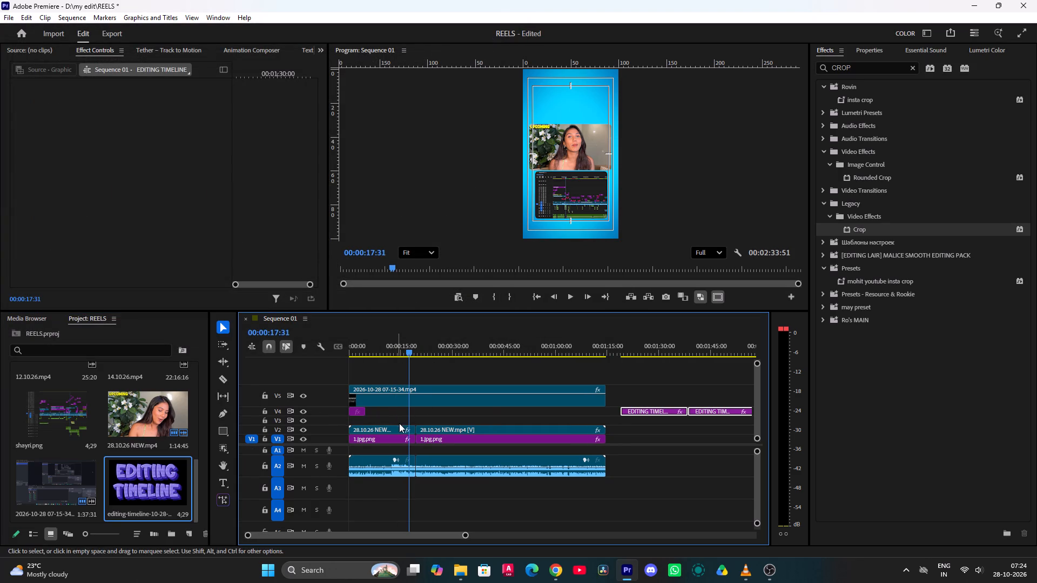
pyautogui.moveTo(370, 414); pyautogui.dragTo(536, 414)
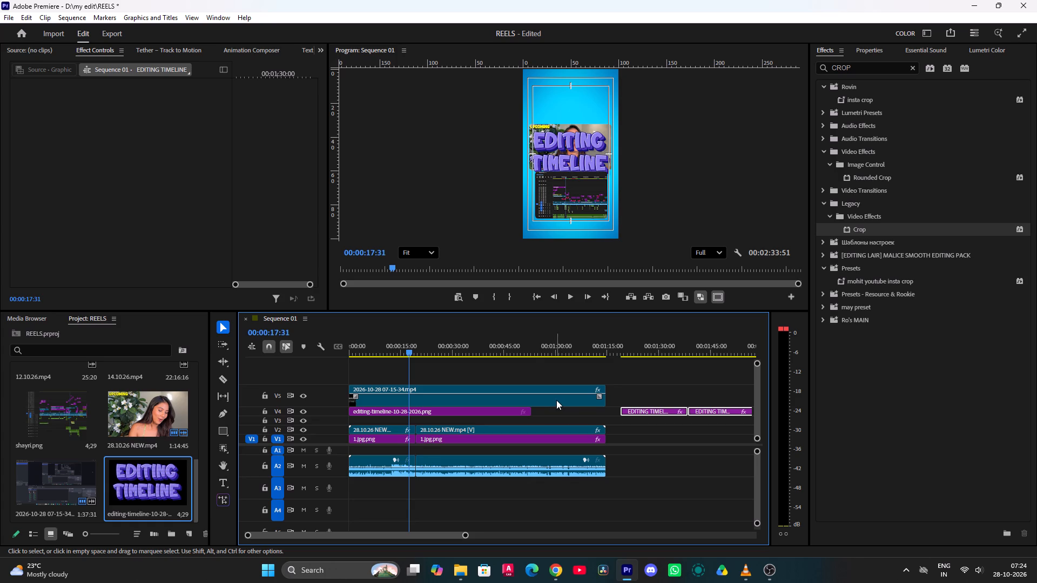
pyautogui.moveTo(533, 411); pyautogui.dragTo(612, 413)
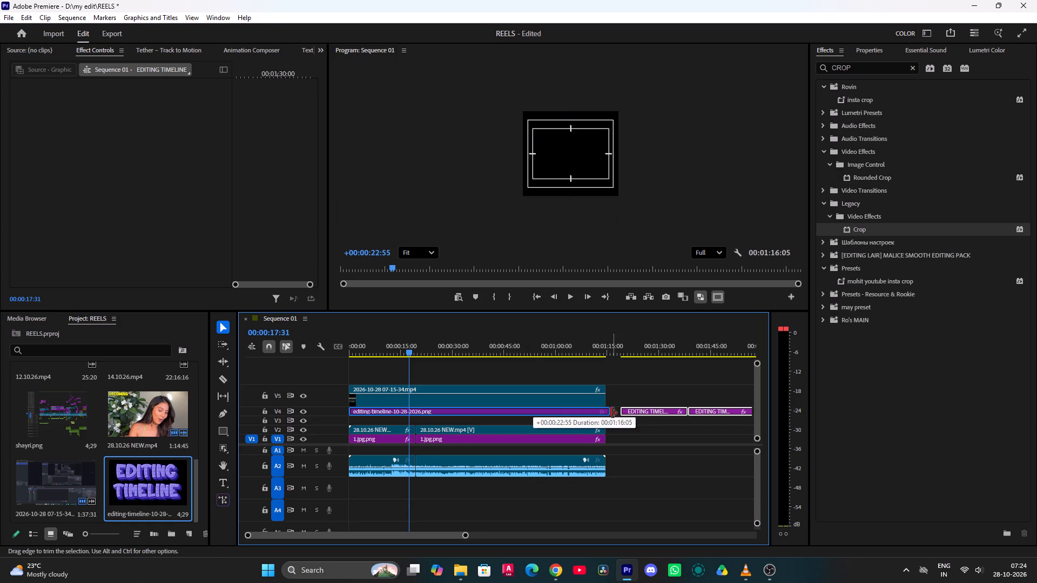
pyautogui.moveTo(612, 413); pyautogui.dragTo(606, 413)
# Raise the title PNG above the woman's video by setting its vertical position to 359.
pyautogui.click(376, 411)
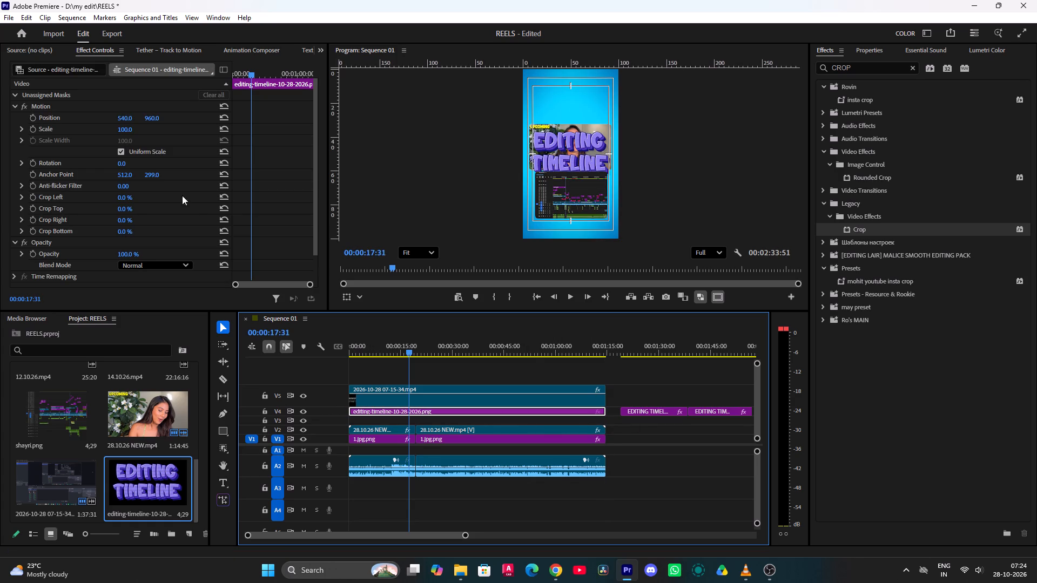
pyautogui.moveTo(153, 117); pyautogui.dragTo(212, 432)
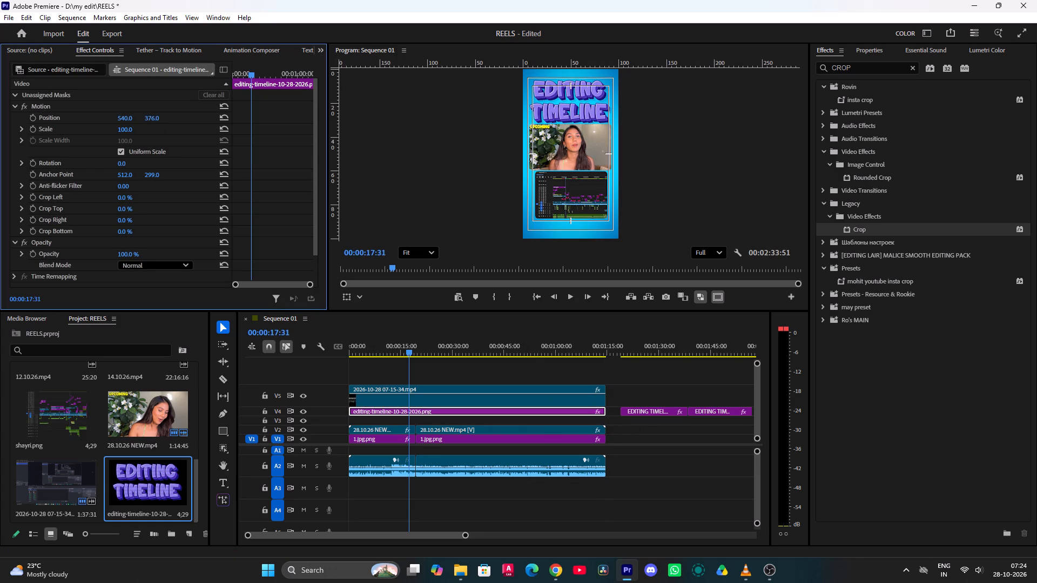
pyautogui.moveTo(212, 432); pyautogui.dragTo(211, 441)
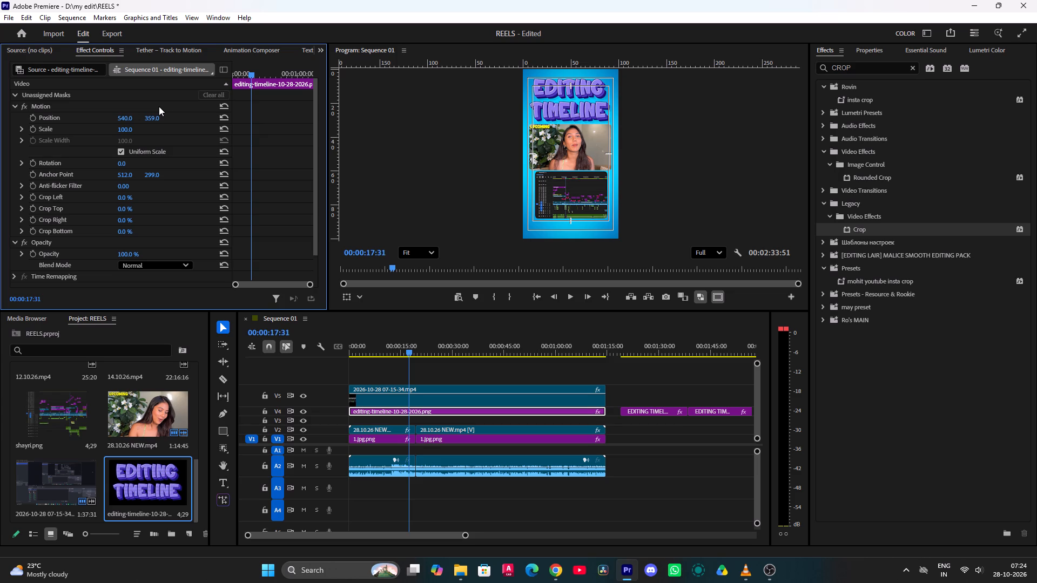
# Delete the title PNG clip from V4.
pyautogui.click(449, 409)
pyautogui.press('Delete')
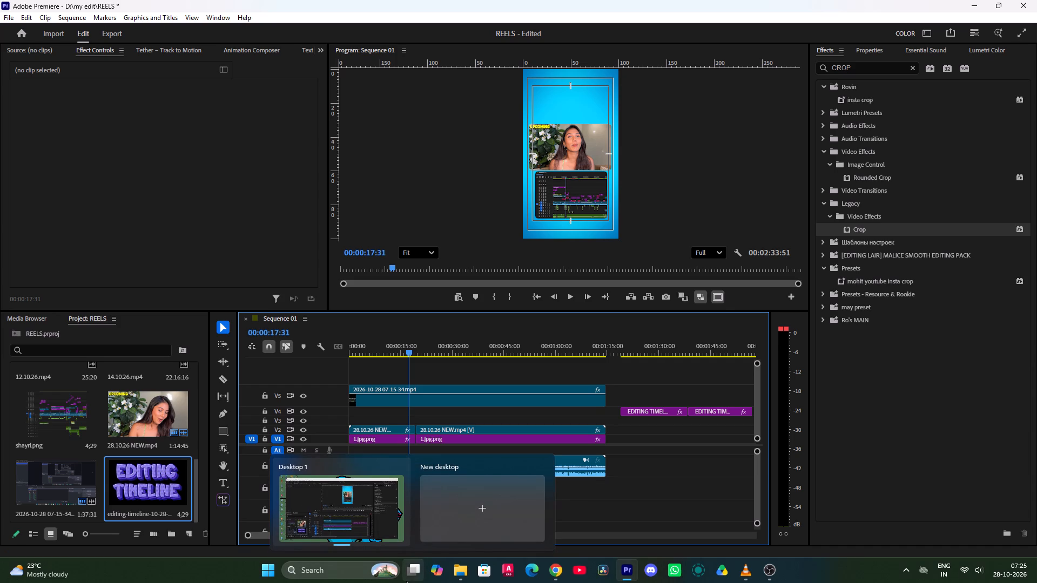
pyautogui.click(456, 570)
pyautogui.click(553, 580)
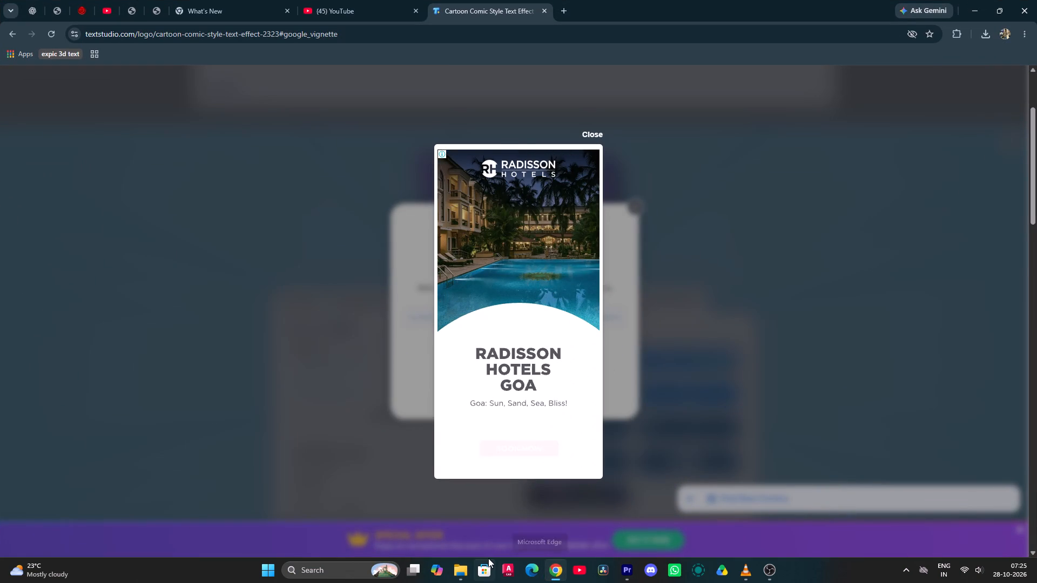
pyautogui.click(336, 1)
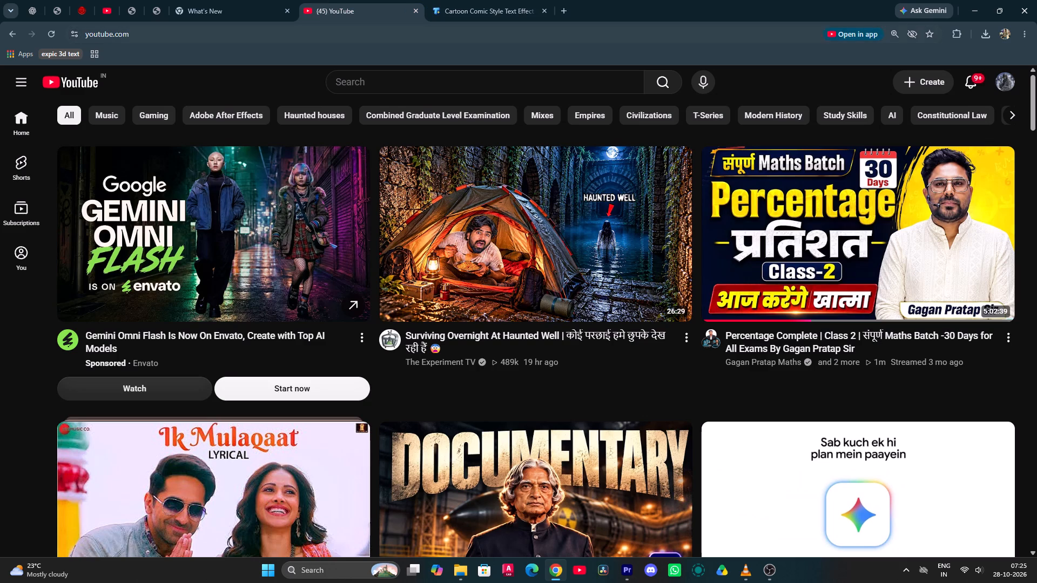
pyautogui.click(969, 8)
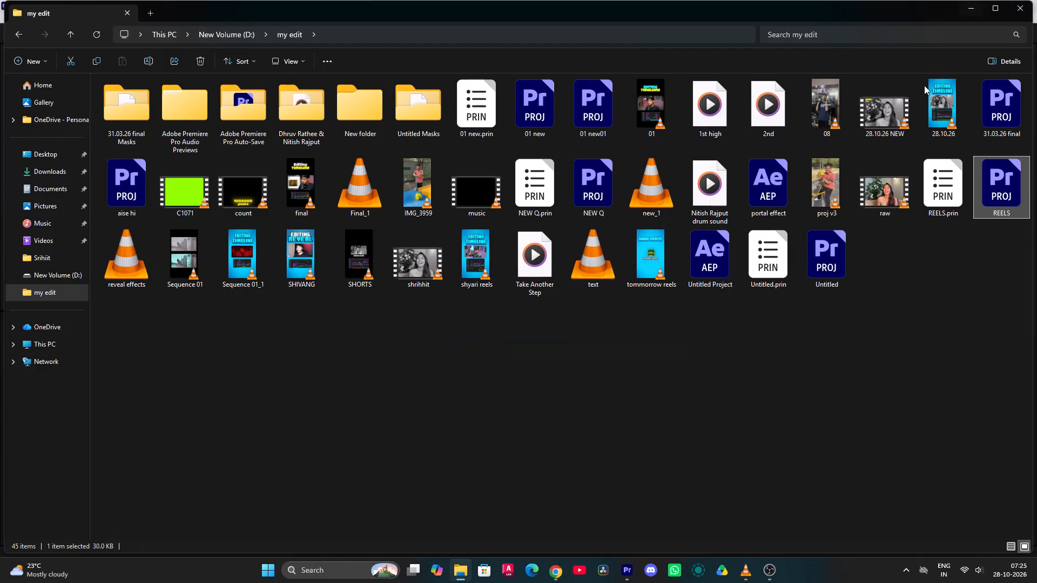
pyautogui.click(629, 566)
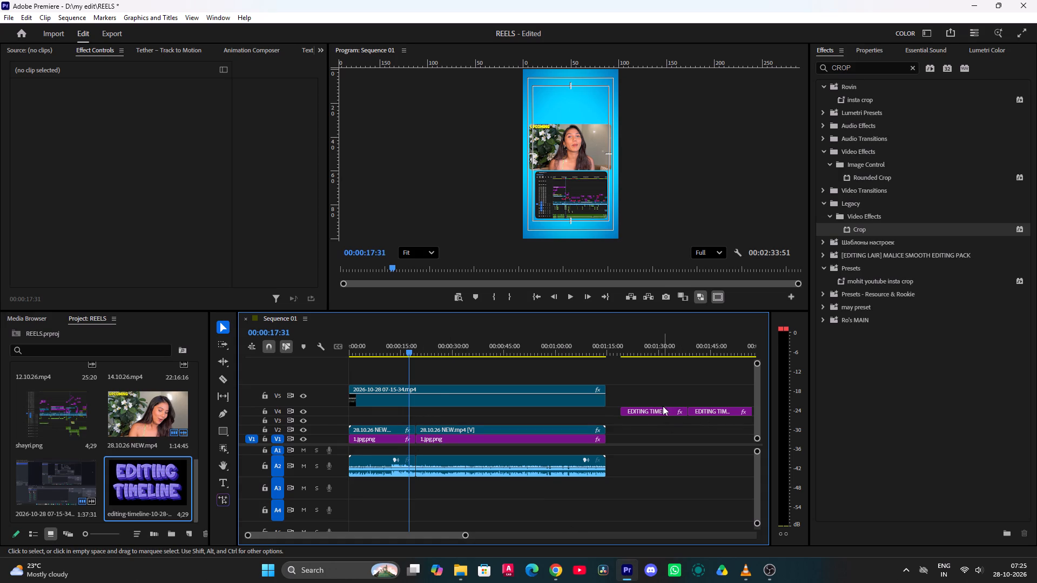
# Delete the second, longer EDITING TIMELINE title clip parked past the end of the reel.
pyautogui.scroll(-6, 658, 407)
pyautogui.click(623, 412)
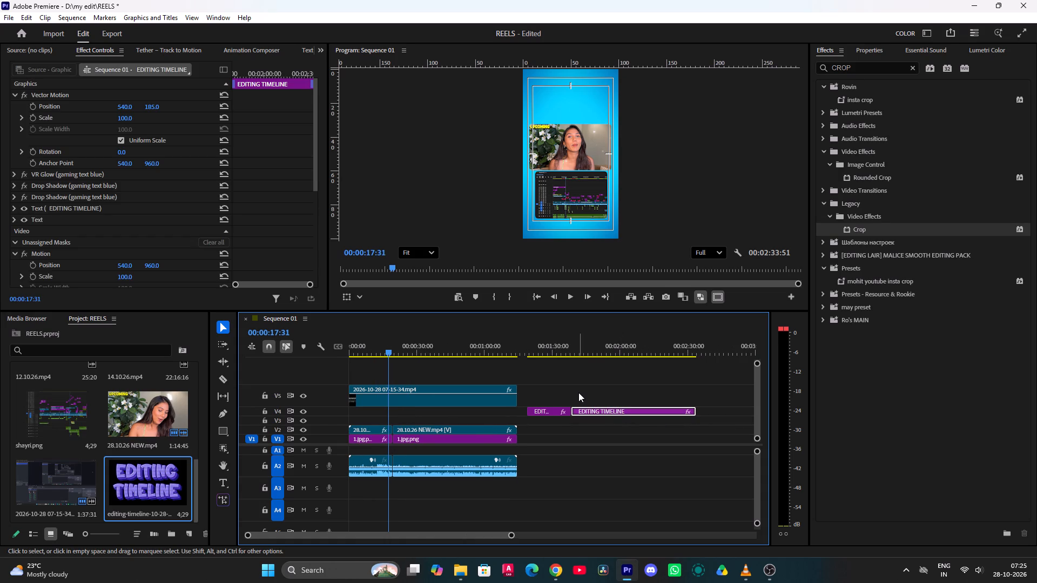
pyautogui.press('Delete')
# Move the remaining EDITING TIMELINE title clip to the start of V3 and extend it to the end of the reel's clips.
pyautogui.moveTo(553, 410); pyautogui.dragTo(335, 423)
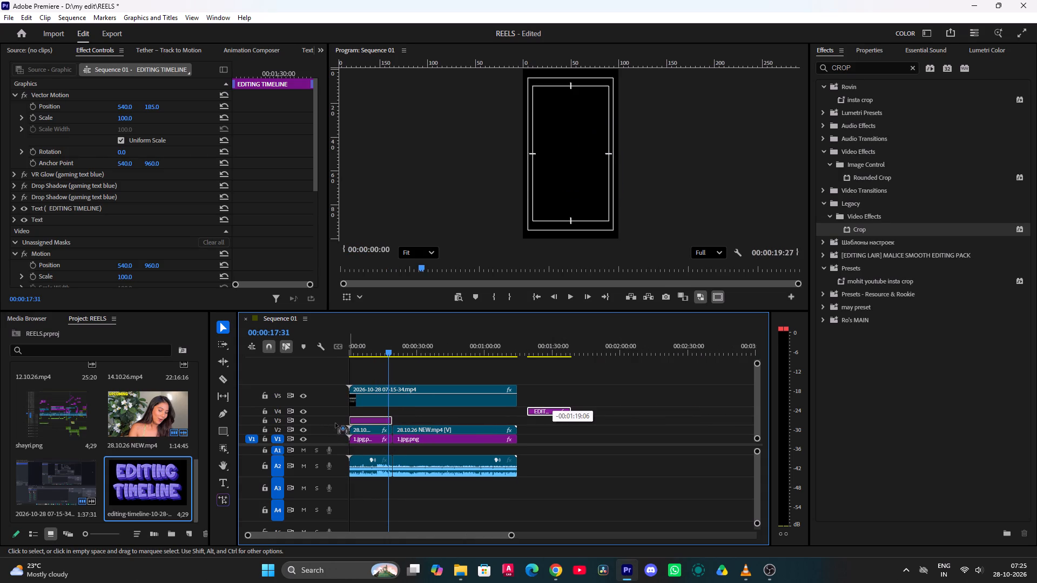
pyautogui.moveTo(335, 423); pyautogui.dragTo(335, 423)
pyautogui.moveTo(401, 421); pyautogui.dragTo(522, 425)
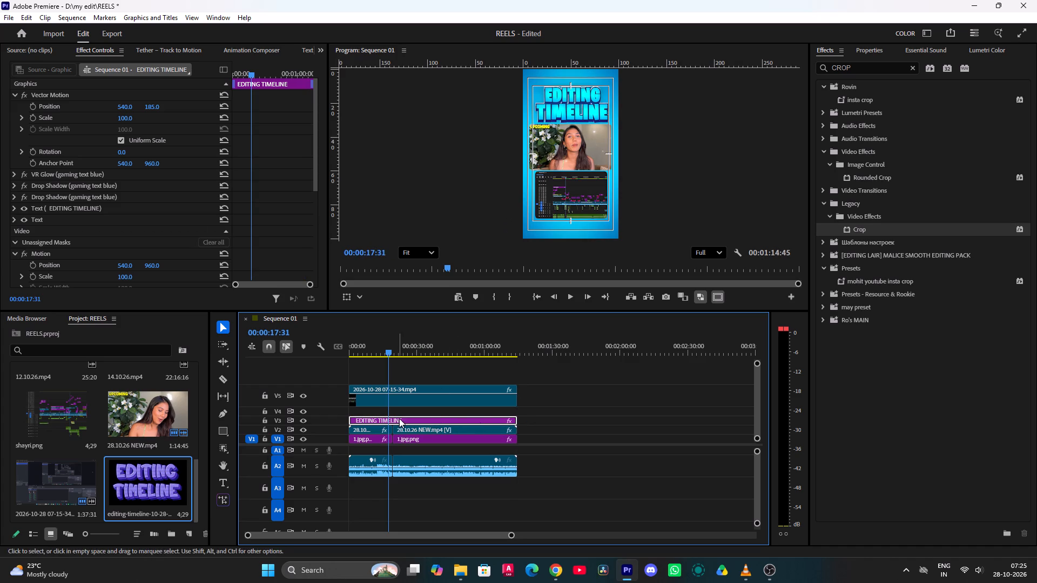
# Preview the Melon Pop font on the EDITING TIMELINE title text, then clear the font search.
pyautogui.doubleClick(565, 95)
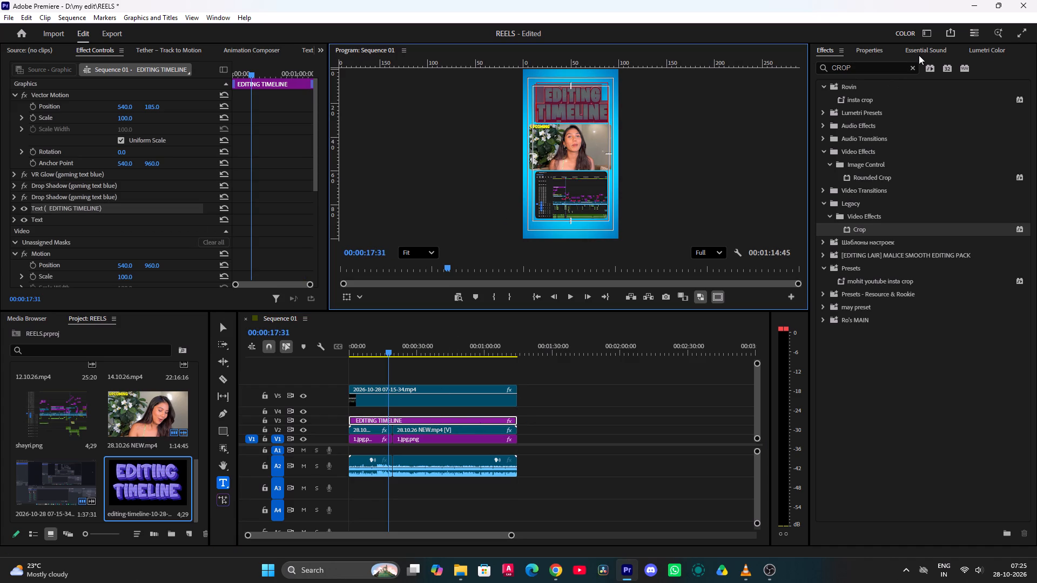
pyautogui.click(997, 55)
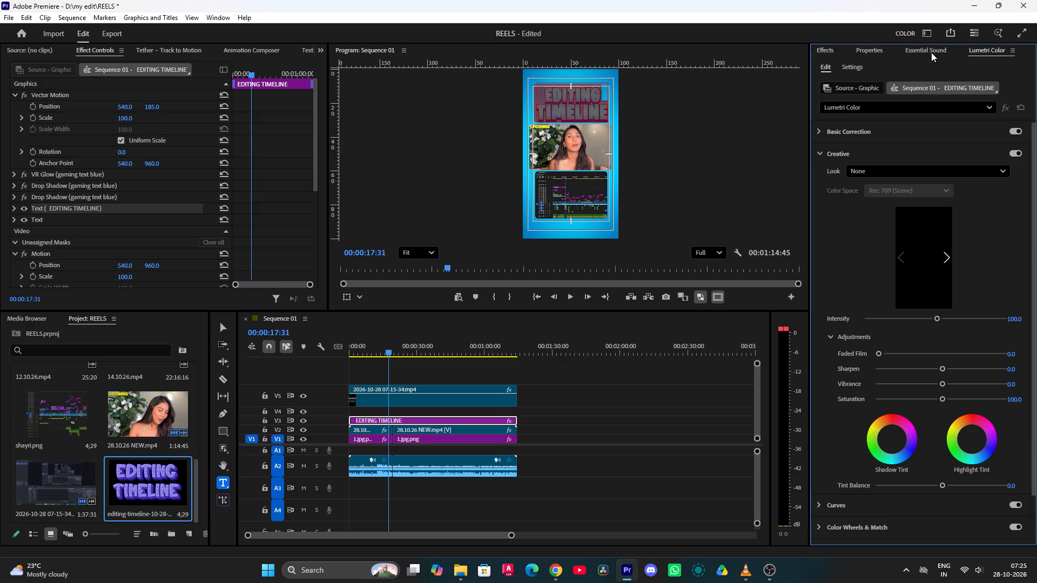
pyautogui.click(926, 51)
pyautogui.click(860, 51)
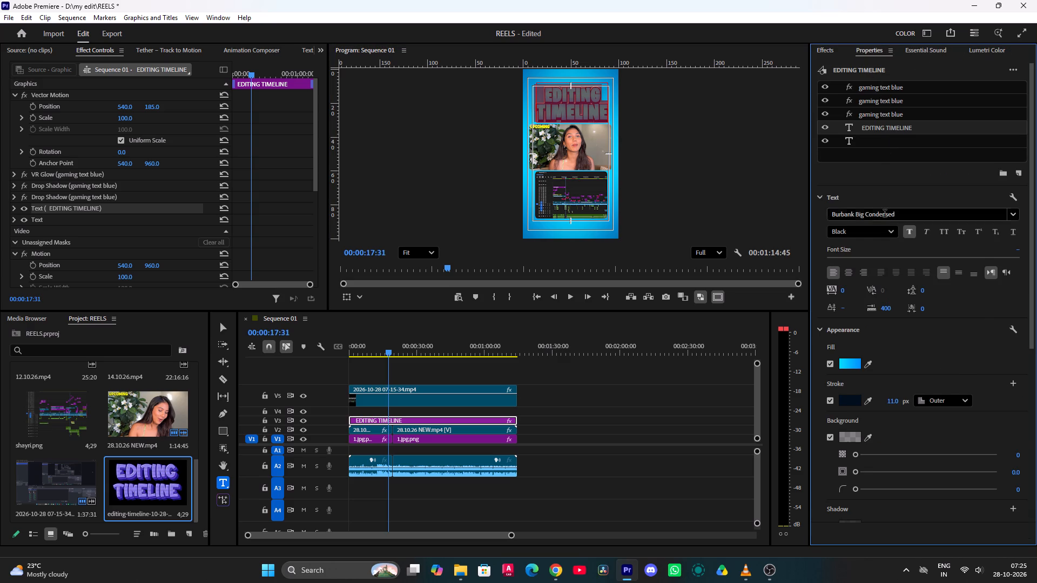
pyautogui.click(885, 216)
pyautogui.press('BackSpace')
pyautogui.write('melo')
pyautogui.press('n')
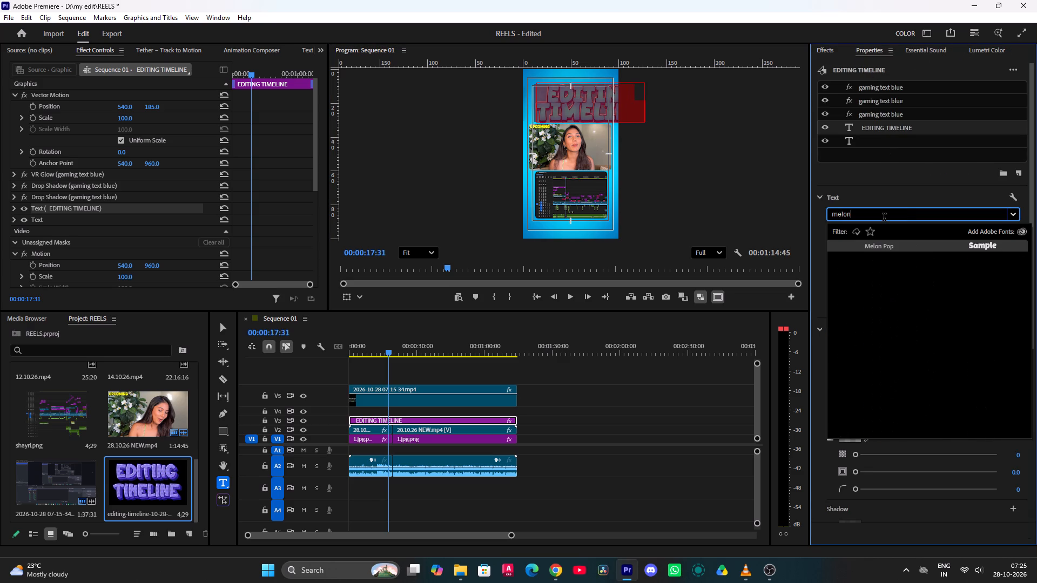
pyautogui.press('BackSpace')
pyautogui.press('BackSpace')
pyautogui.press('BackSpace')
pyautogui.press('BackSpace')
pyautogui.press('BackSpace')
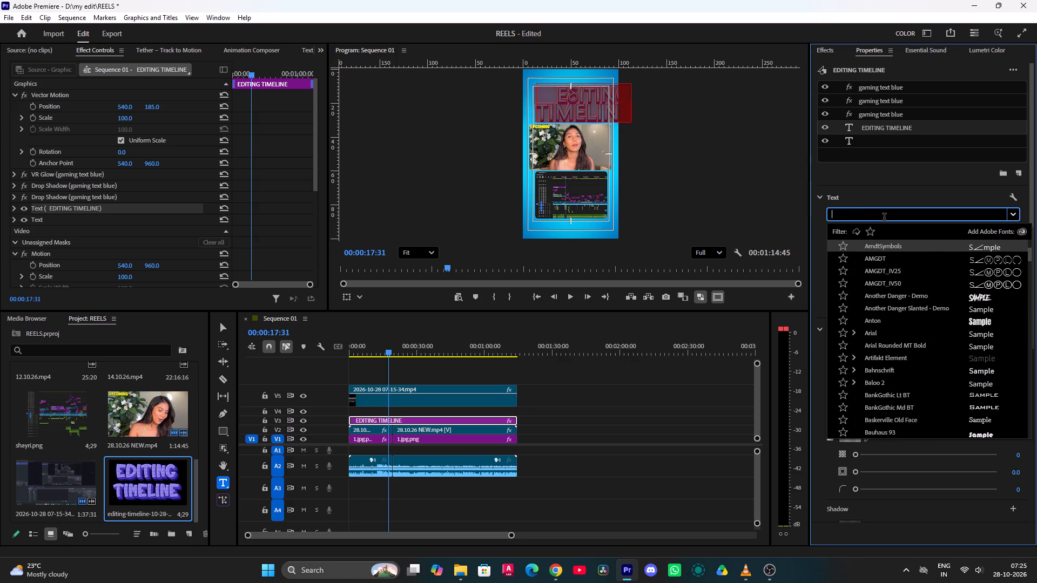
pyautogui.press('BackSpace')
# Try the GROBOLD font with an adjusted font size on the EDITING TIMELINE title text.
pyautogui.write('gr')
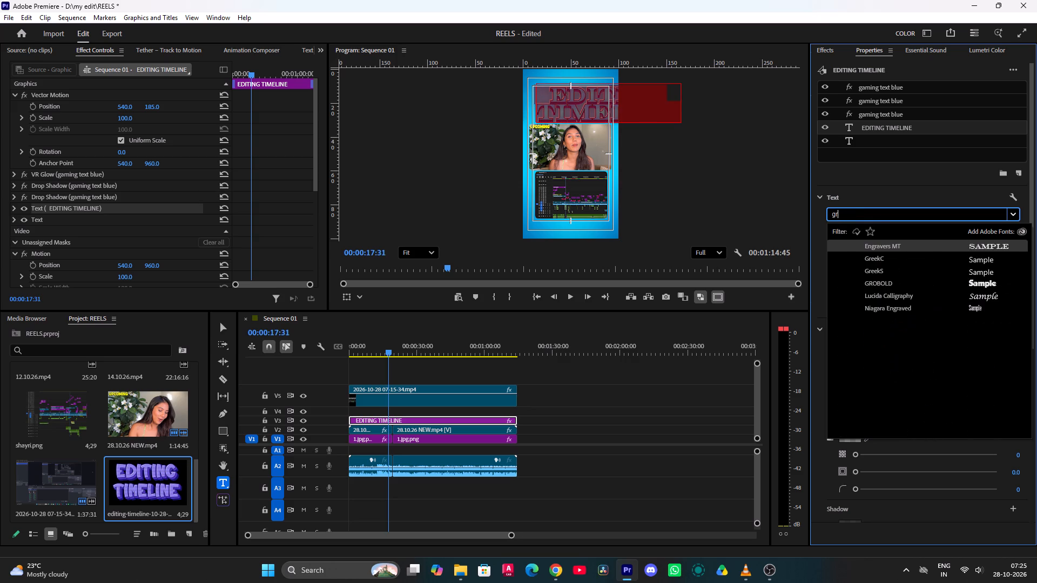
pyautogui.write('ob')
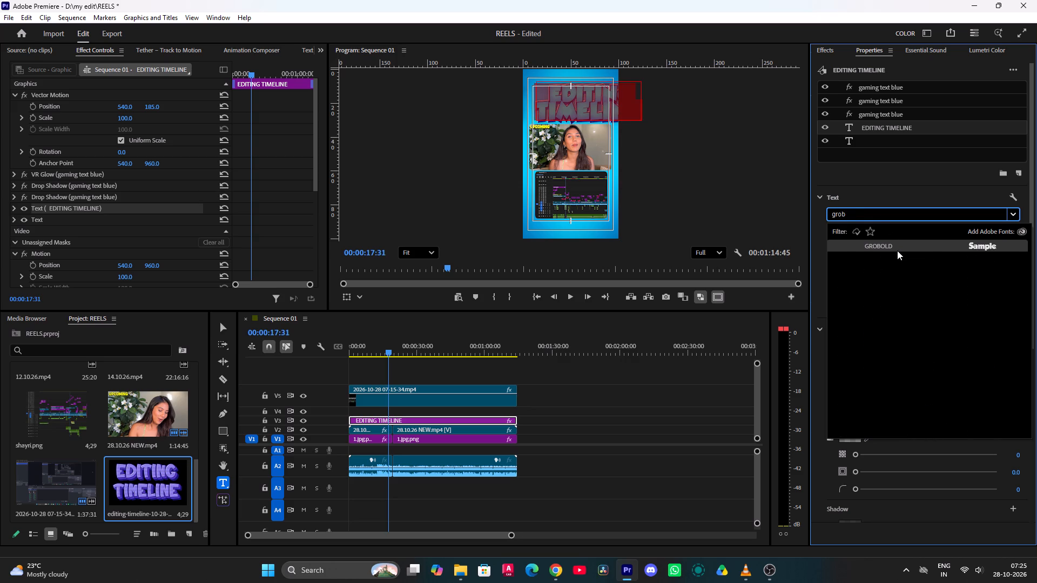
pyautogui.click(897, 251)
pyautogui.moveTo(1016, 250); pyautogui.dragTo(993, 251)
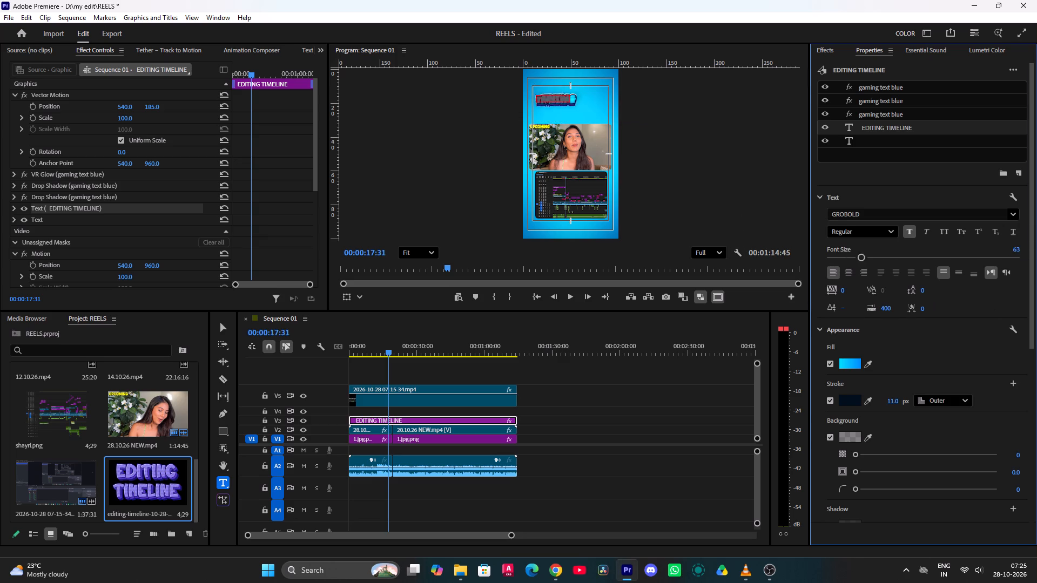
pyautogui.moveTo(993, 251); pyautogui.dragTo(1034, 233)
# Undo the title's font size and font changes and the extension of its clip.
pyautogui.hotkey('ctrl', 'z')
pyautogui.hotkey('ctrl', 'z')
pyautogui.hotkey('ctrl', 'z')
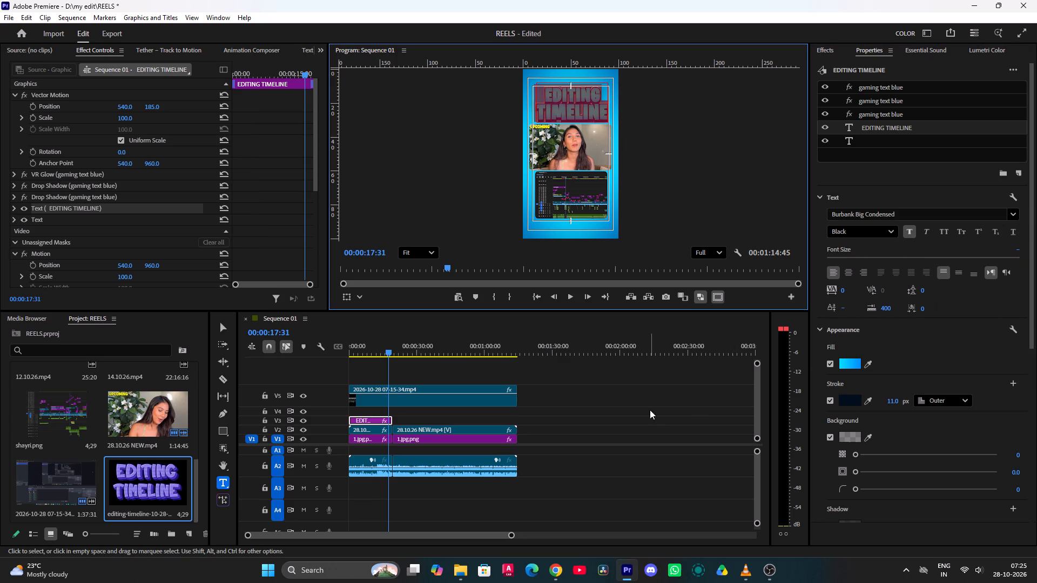
# Extend the EDITING TIMELINE title clip on V3 to the end of the reel's clips.
pyautogui.click(602, 409)
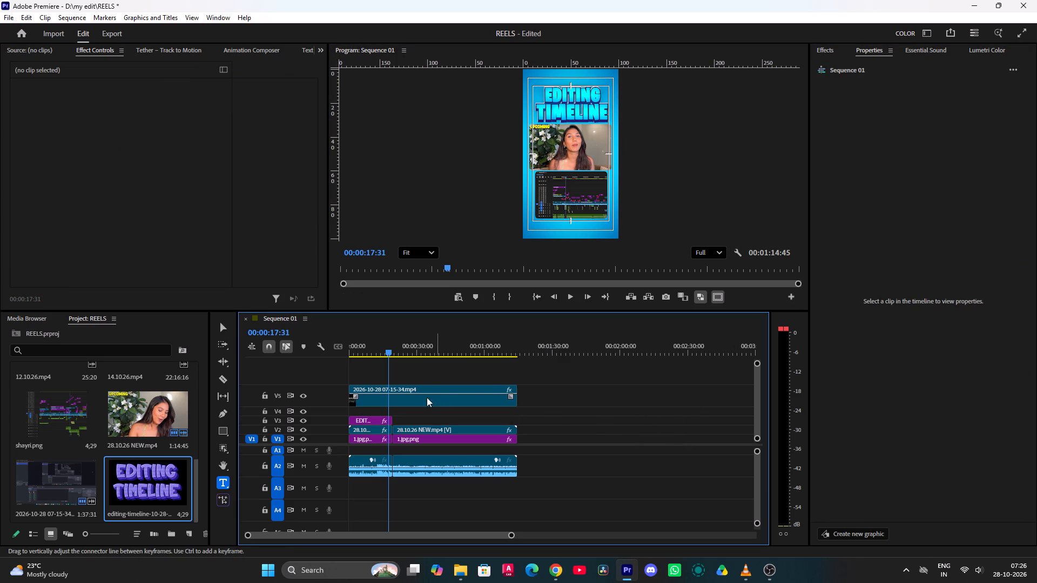
pyautogui.click(375, 417)
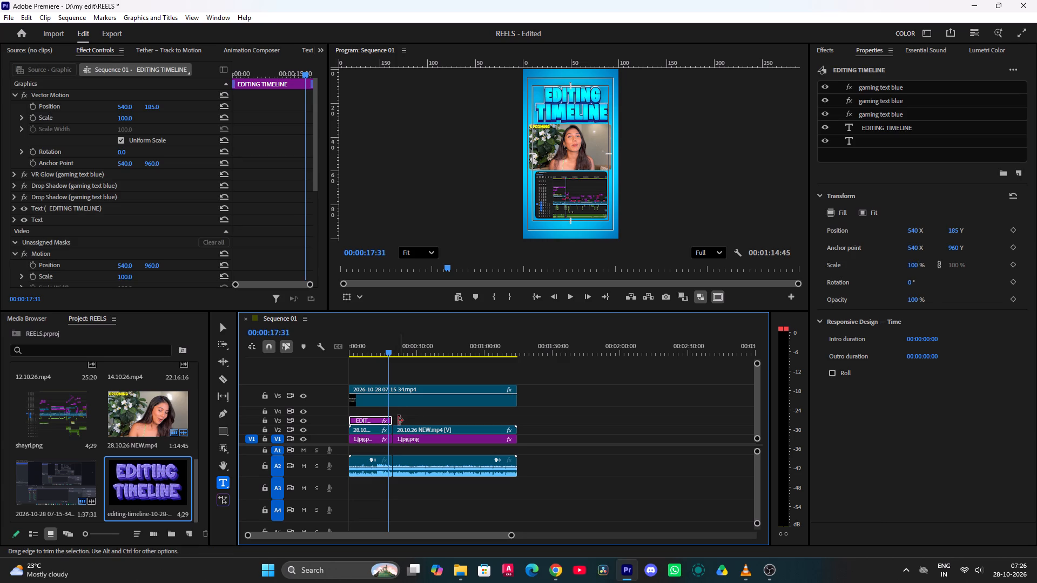
pyautogui.moveTo(398, 421); pyautogui.dragTo(527, 415)
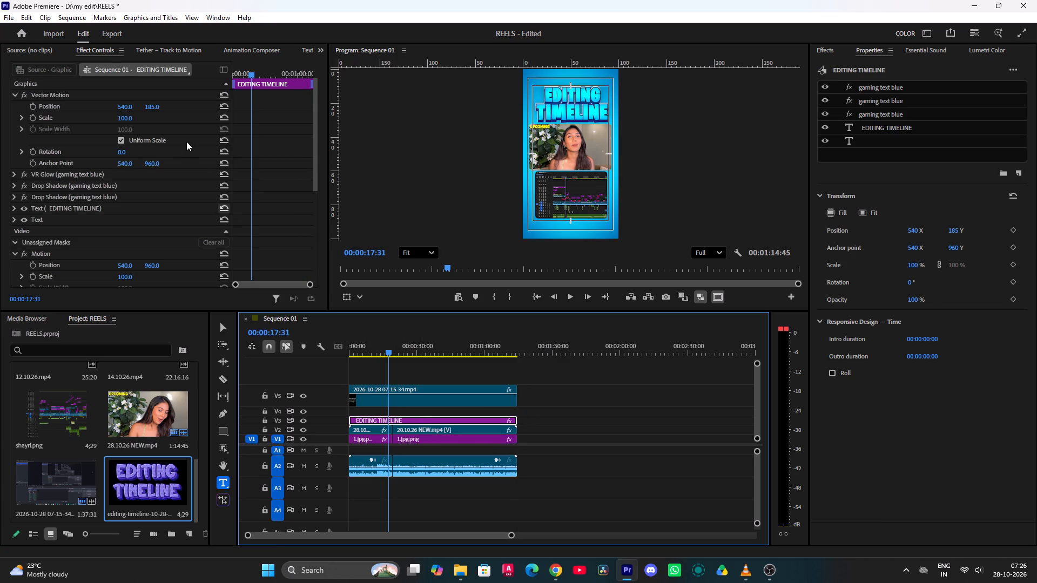
# Raise the EDITING TIMELINE title by setting its Vector Motion vertical position to 132.
pyautogui.moveTo(151, 106); pyautogui.dragTo(154, 130)
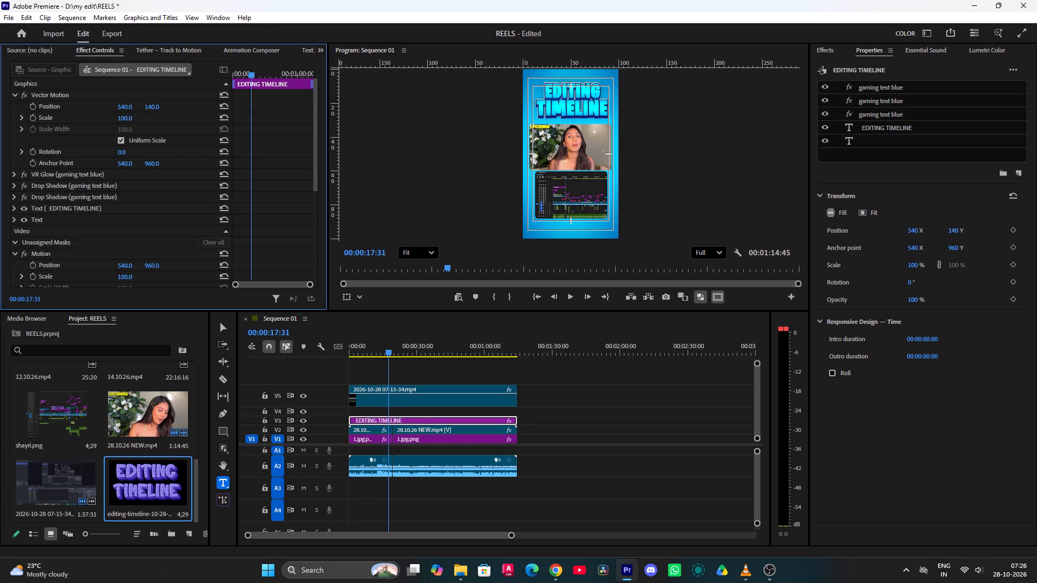
pyautogui.moveTo(154, 130); pyautogui.dragTo(156, 135)
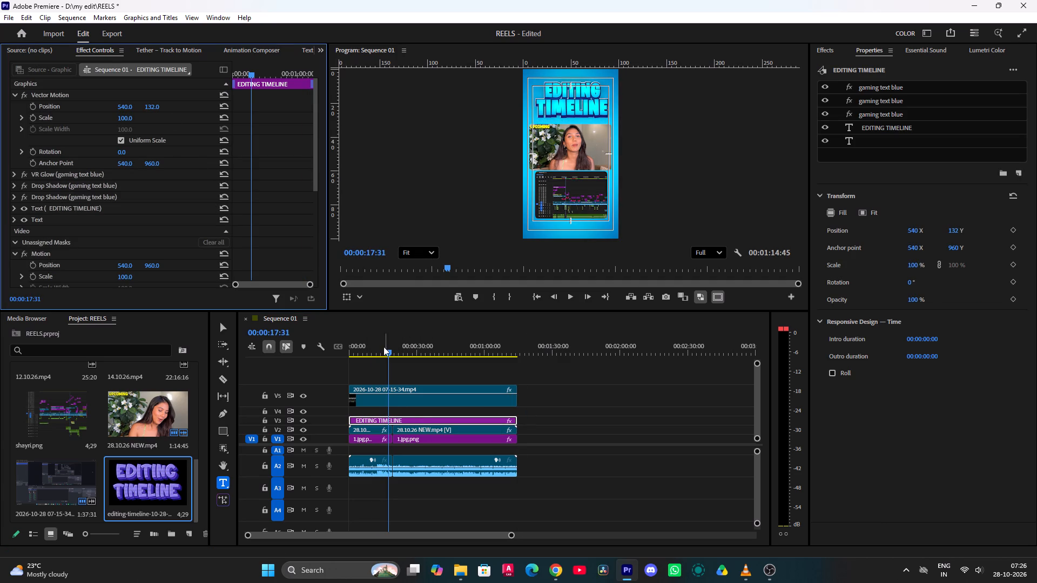
# Save the project and play the reel from its start with the safe margins hidden.
pyautogui.moveTo(385, 346); pyautogui.dragTo(232, 383)
pyautogui.hotkey('ctrl', 's')
pyautogui.press('space')
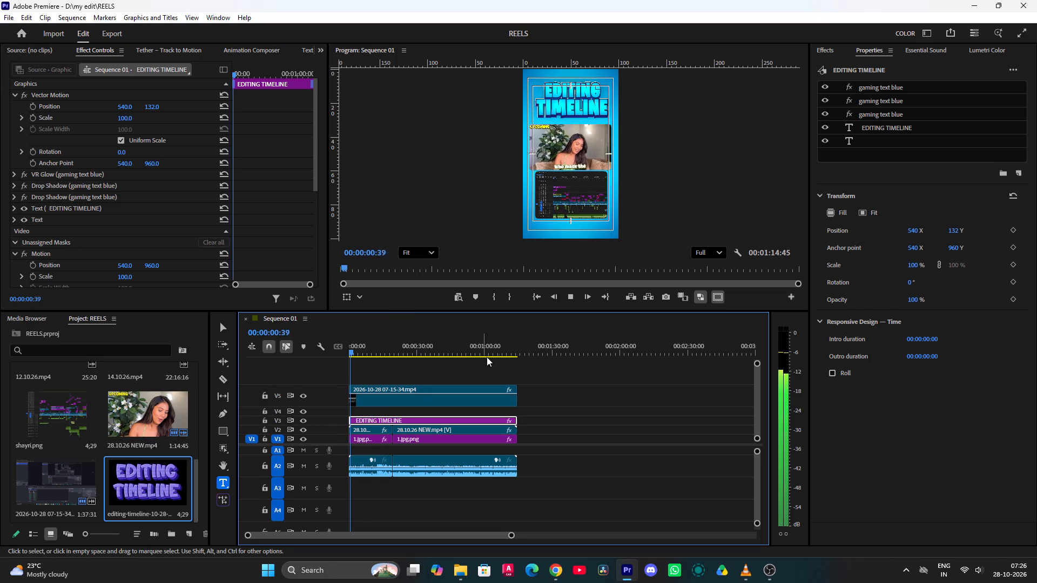
pyautogui.click(717, 295)
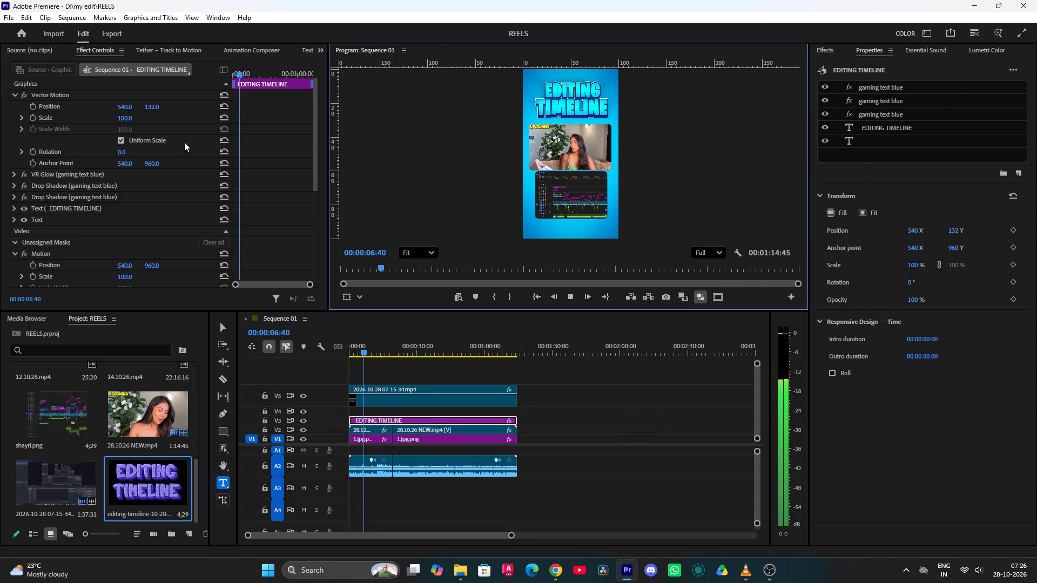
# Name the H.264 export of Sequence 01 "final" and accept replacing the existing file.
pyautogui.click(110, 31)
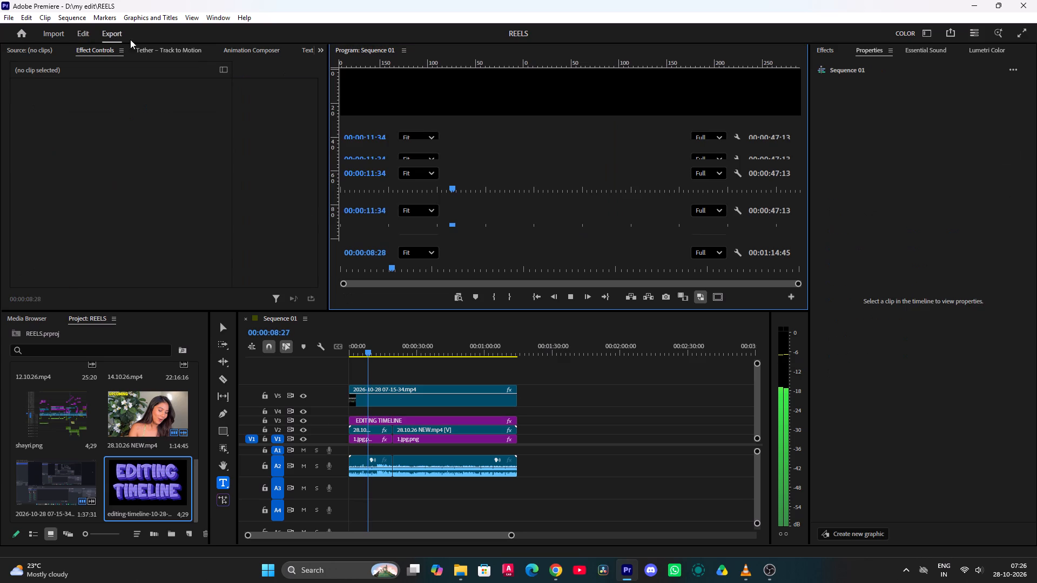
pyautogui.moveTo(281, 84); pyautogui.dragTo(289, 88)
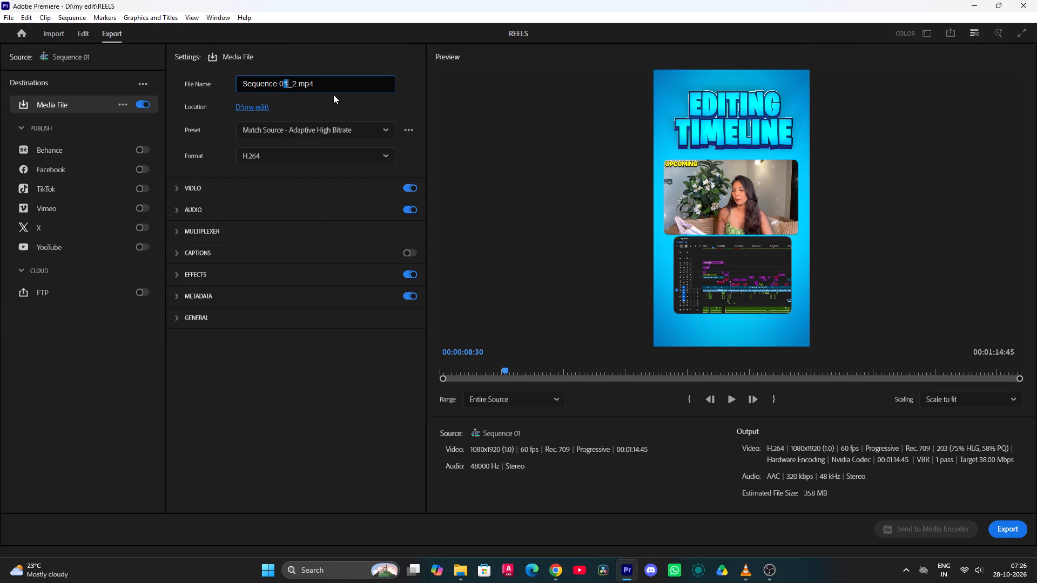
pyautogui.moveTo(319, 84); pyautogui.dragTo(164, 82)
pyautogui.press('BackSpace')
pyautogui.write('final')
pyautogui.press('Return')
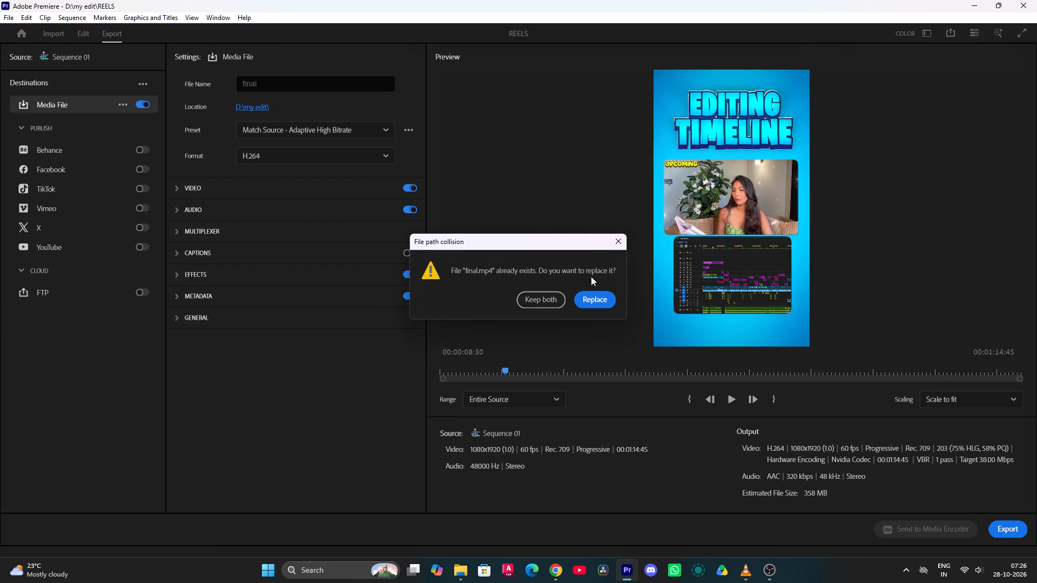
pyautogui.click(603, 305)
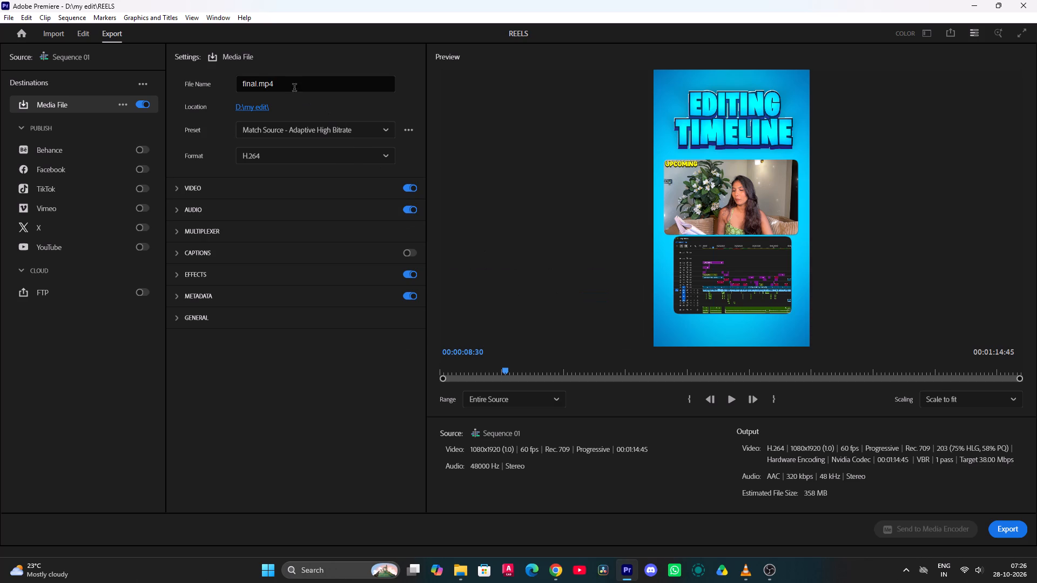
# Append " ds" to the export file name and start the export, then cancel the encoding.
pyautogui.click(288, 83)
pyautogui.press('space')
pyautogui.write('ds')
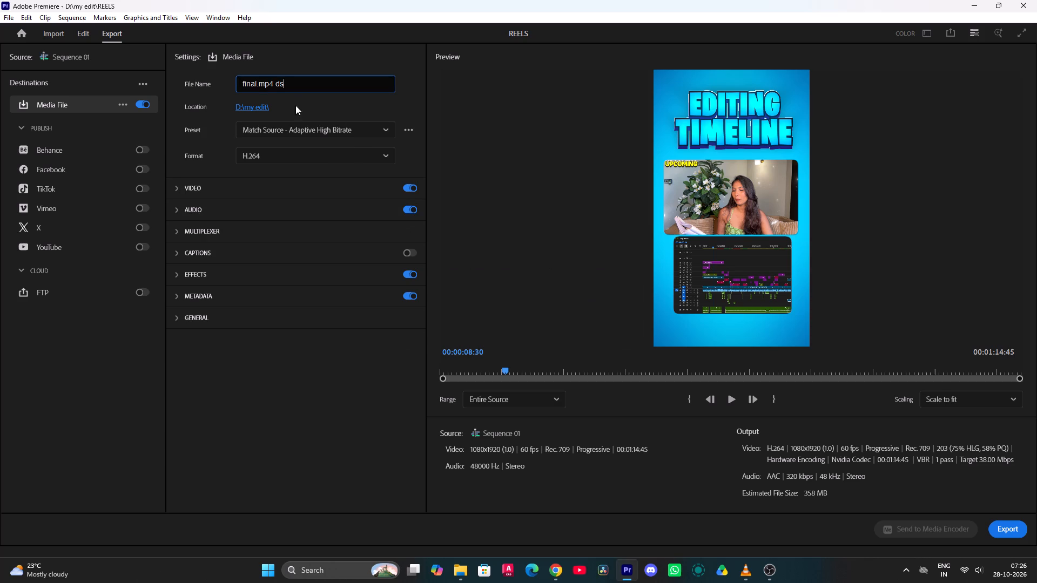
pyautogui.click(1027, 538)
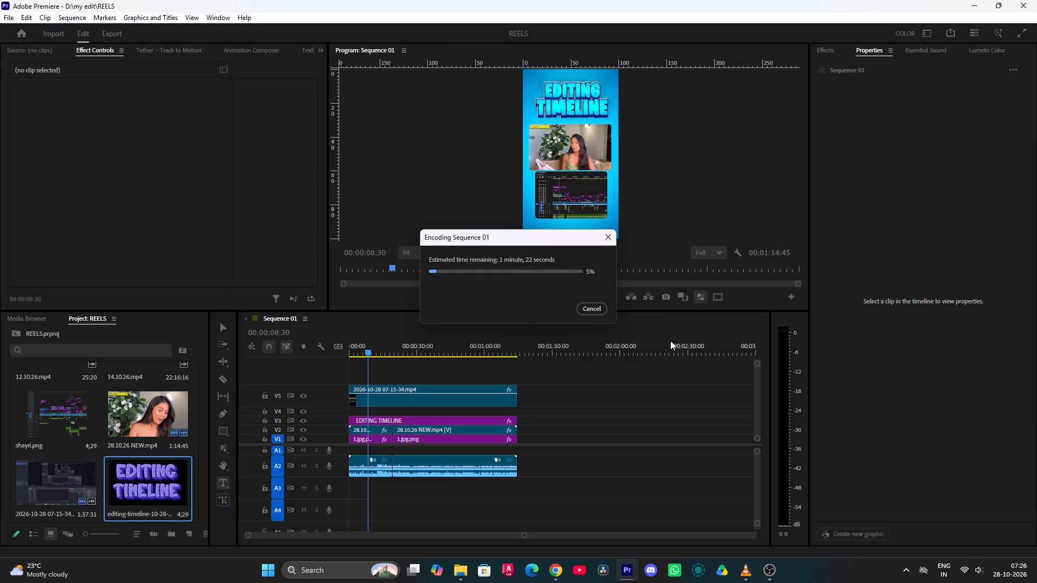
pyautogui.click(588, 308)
# Export Sequence 01 as Sequence 01_2.mp4 in H.264 with the Match Source - Adaptive High Bitrate preset.
pyautogui.click(104, 35)
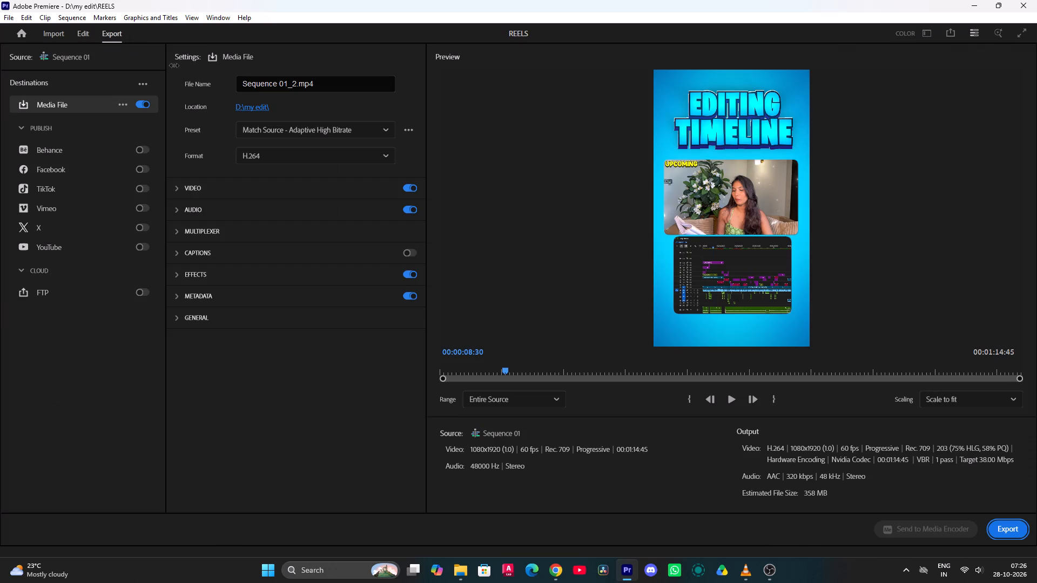
pyautogui.click(995, 530)
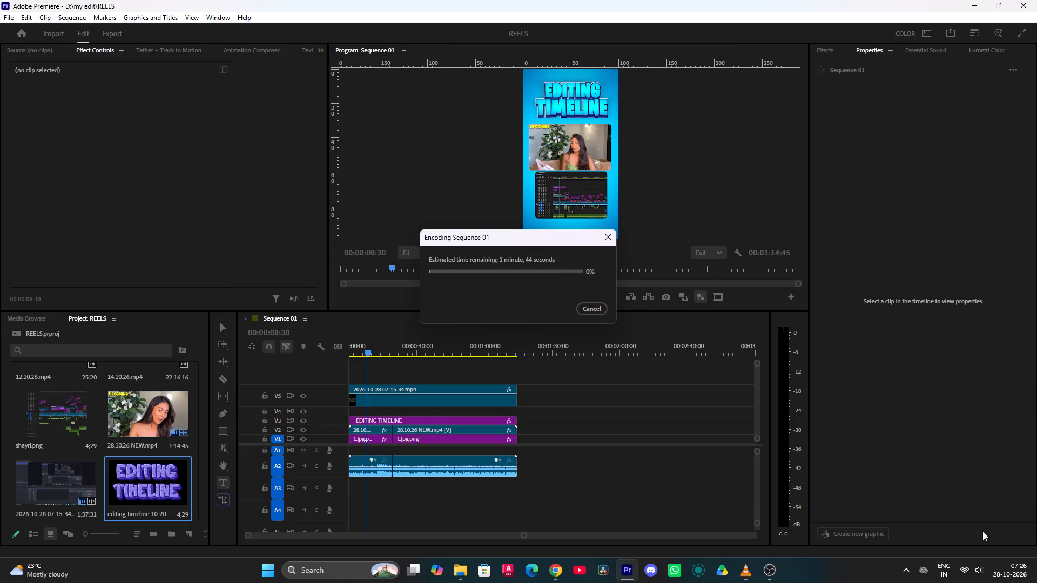
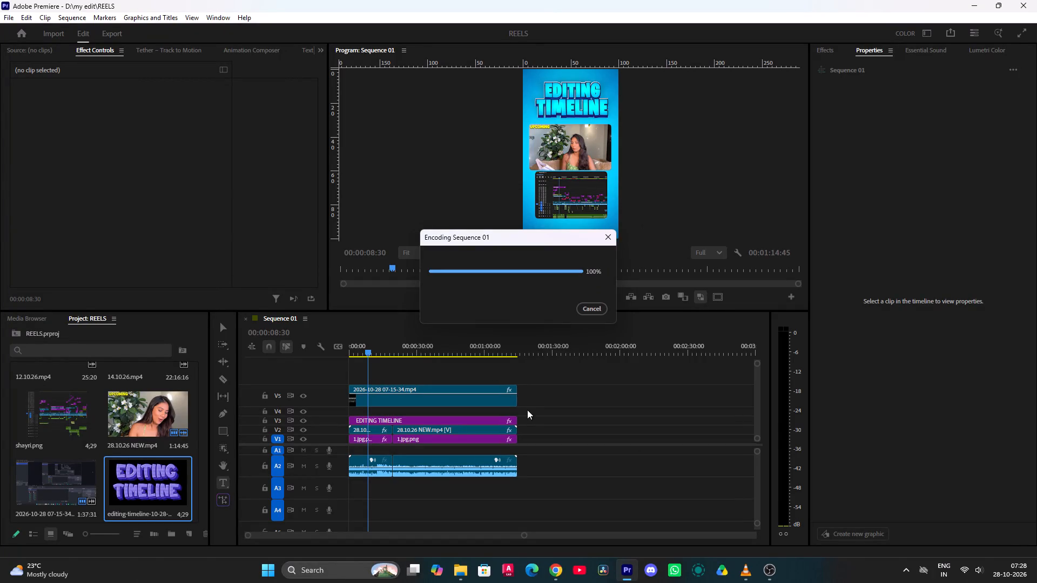
# Switch to LocalSend and add the exported Sequence 01_2 video from the my edit folder as the file for sending.
pyautogui.click(705, 571)
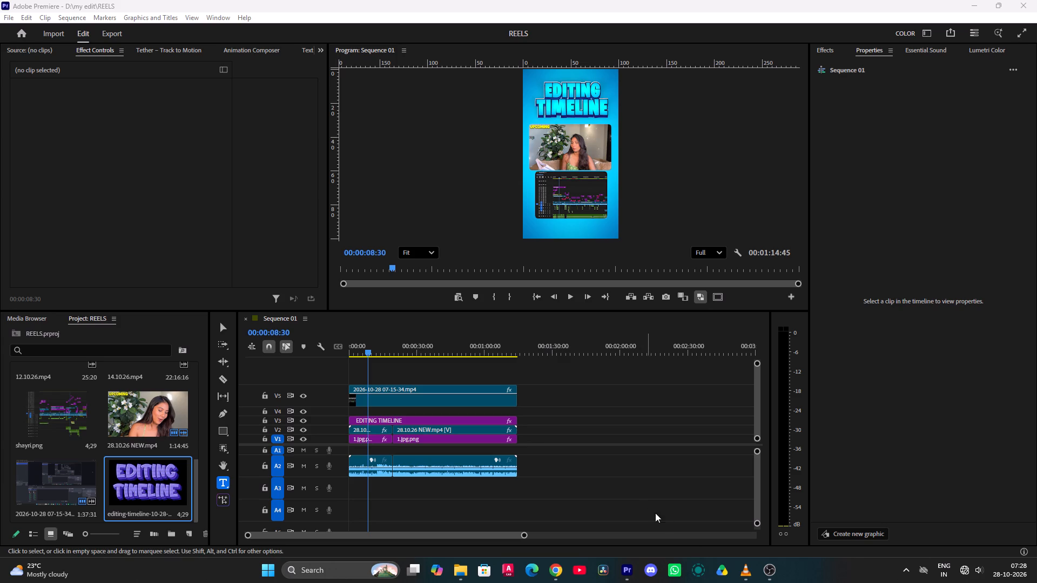
pyautogui.click(692, 572)
pyautogui.click(467, 284)
pyautogui.click(605, 269)
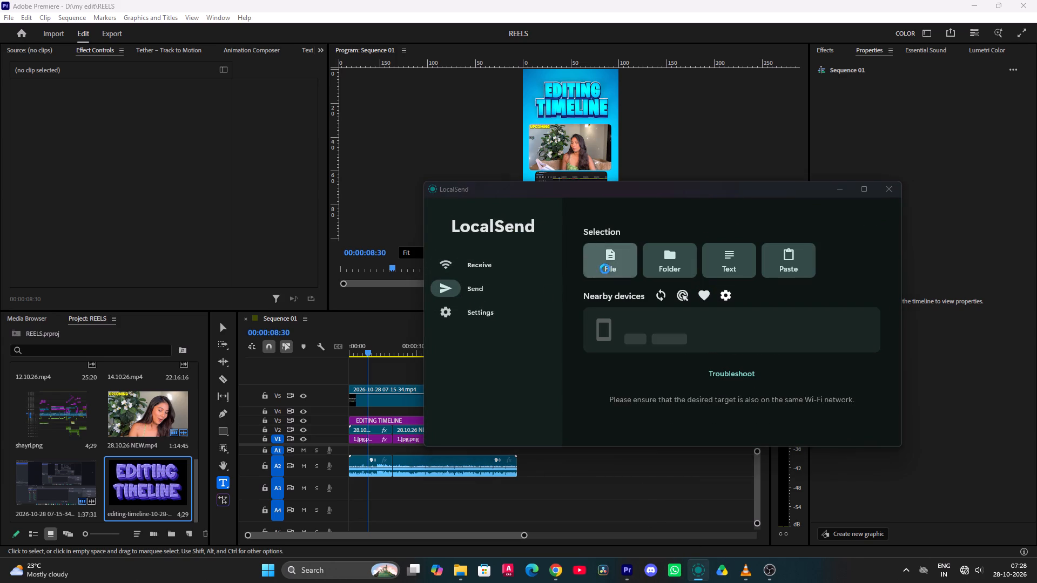
pyautogui.scroll(-9, 608, 357)
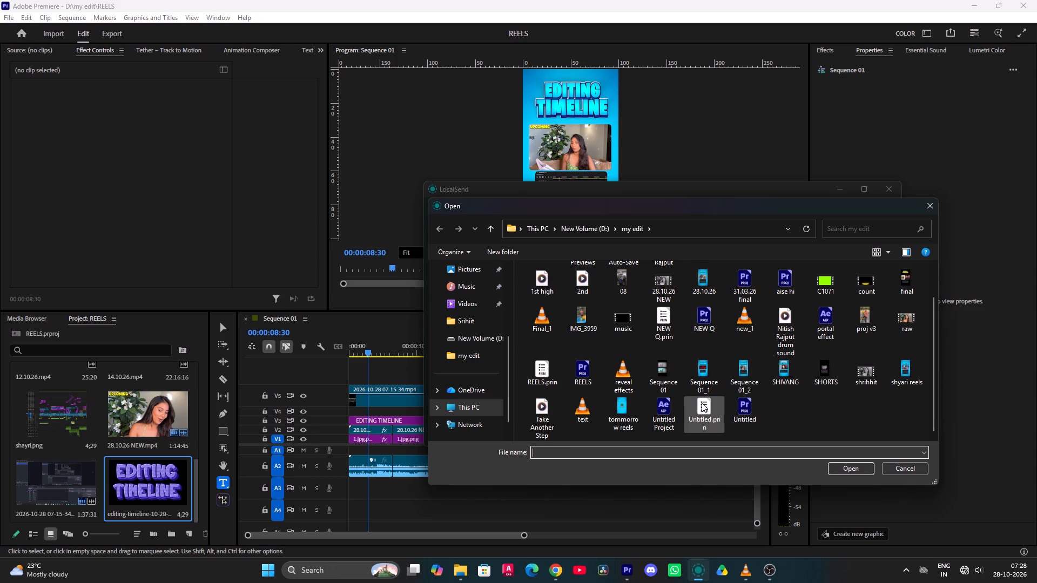
pyautogui.doubleClick(743, 363)
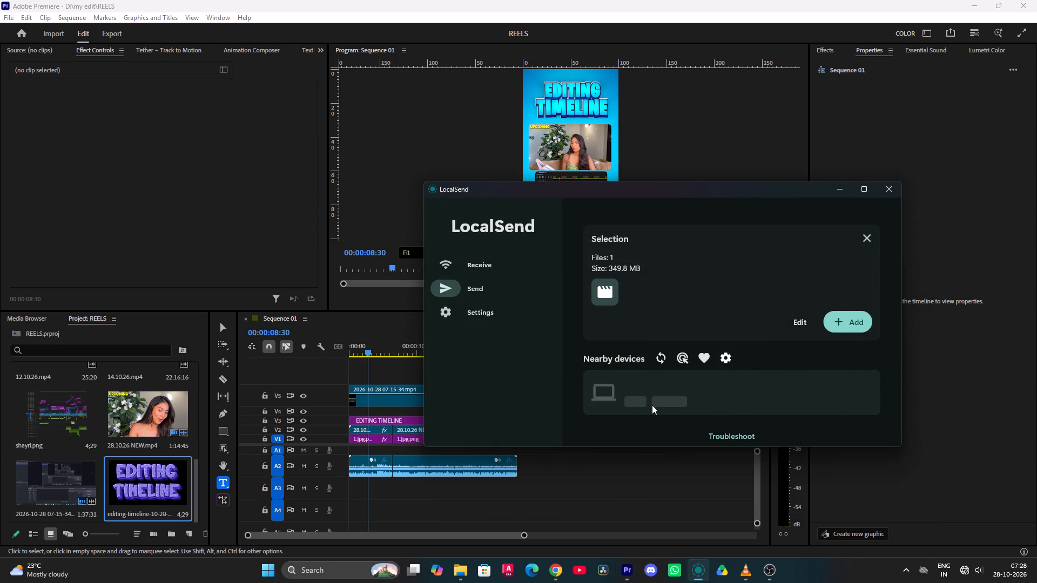
# Rescan for nearby devices that can receive the selected video.
pyautogui.click(654, 362)
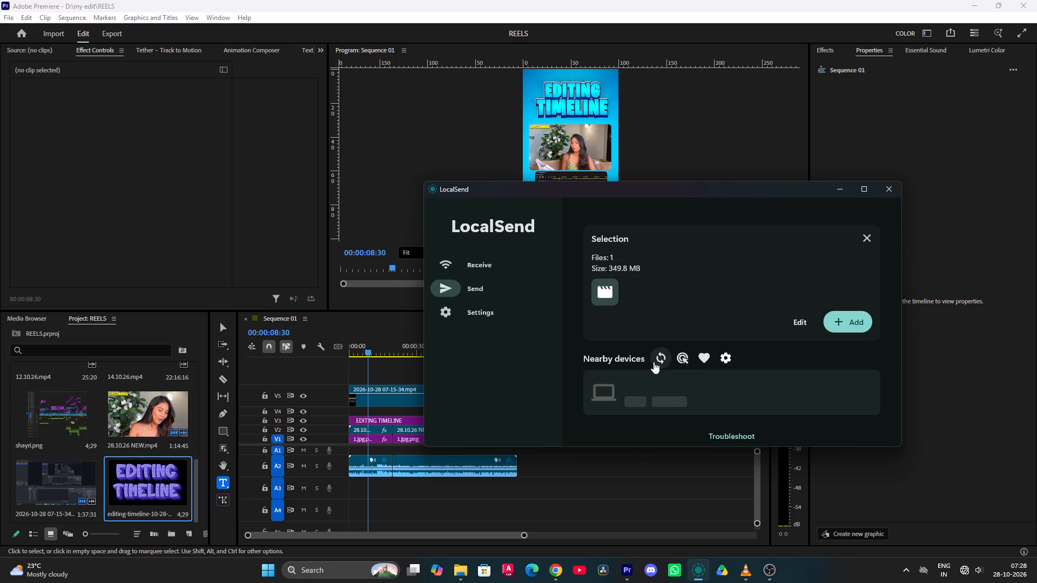
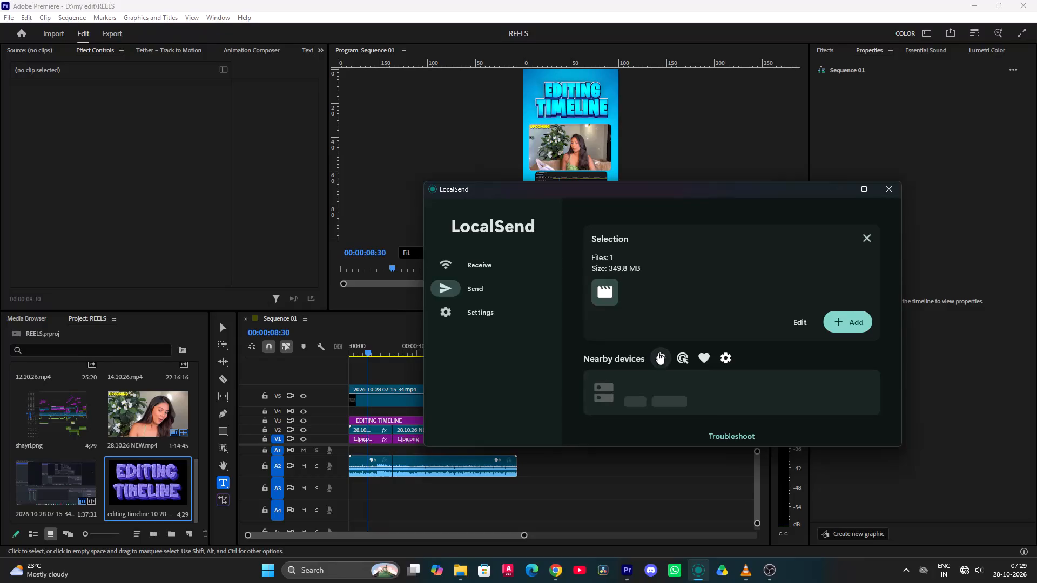
# Refresh the send page by visiting the receive page, and rescan for nearby devices with the video still selected.
pyautogui.click(491, 254)
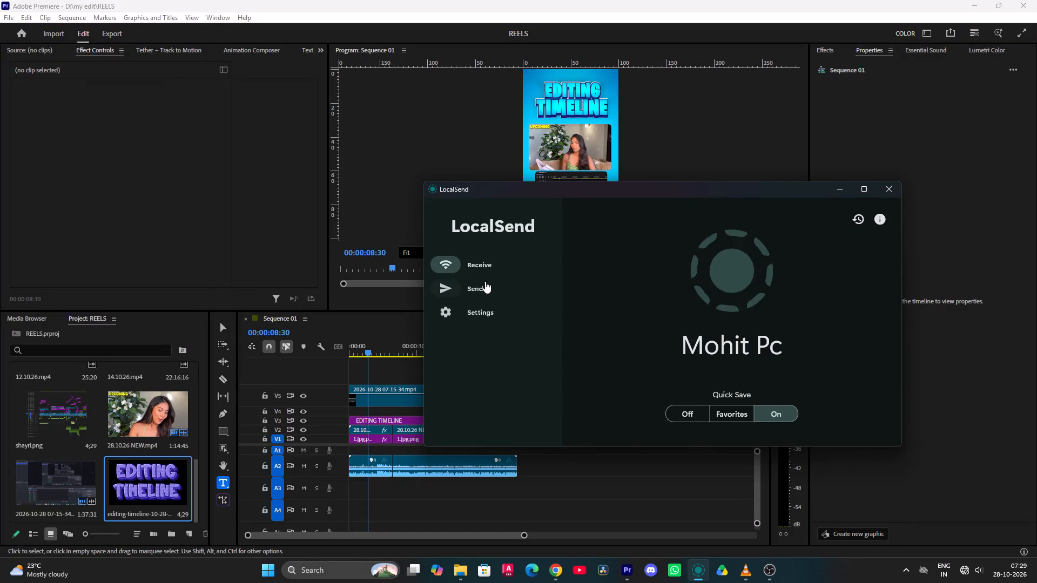
pyautogui.click(485, 281)
pyautogui.click(663, 354)
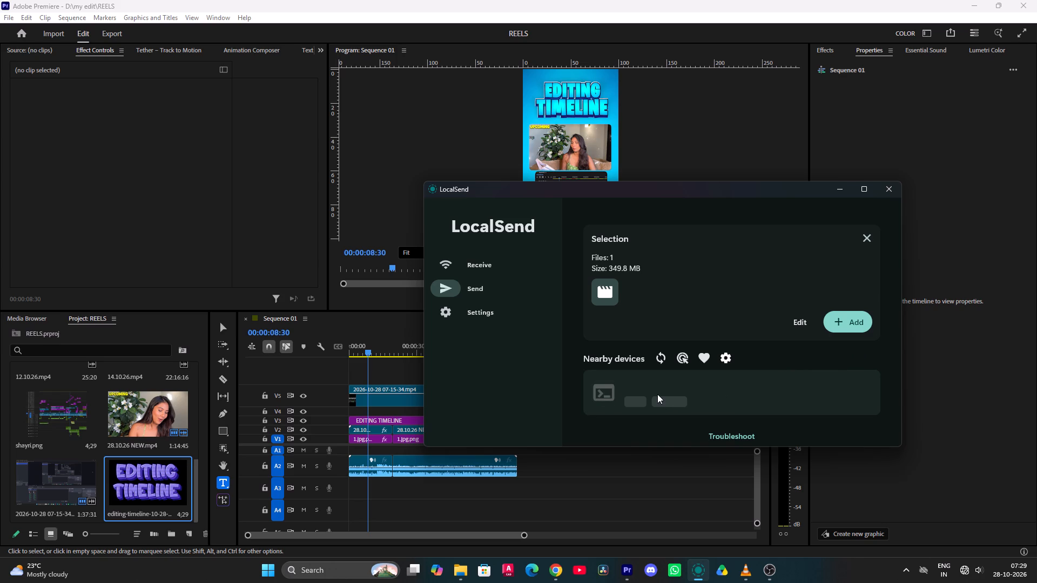
pyautogui.tripleClick(662, 360)
# Clear the selected video from the send selection and rescan for nearby devices.
pyautogui.moveTo(879, 204); pyautogui.dragTo(868, 189, button='right')
pyautogui.click(875, 236)
pyautogui.click(658, 294)
# Close and reopen LocalSend, and rescan for nearby devices on the send page.
pyautogui.click(891, 192)
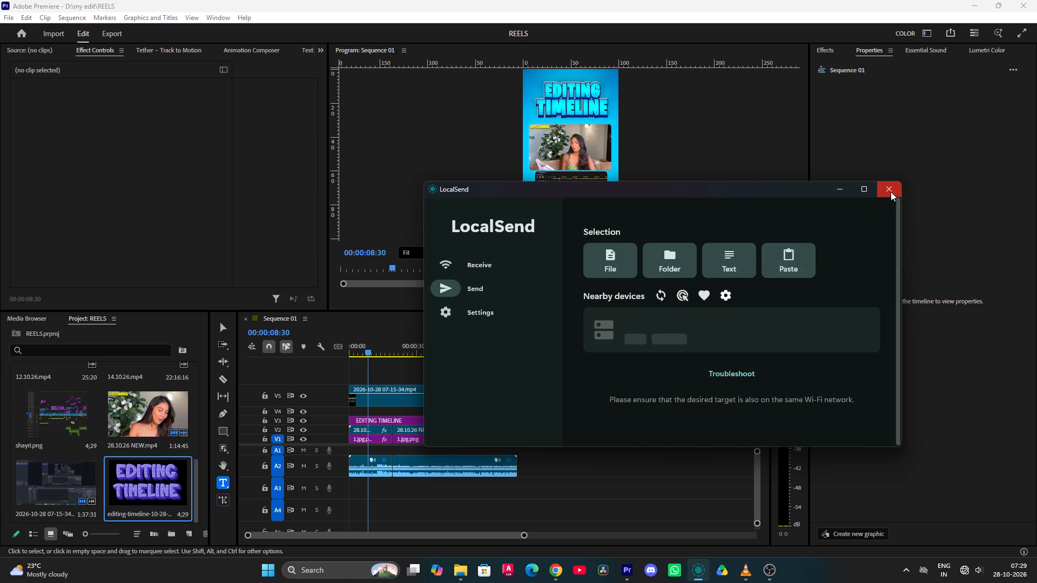
pyautogui.click(691, 572)
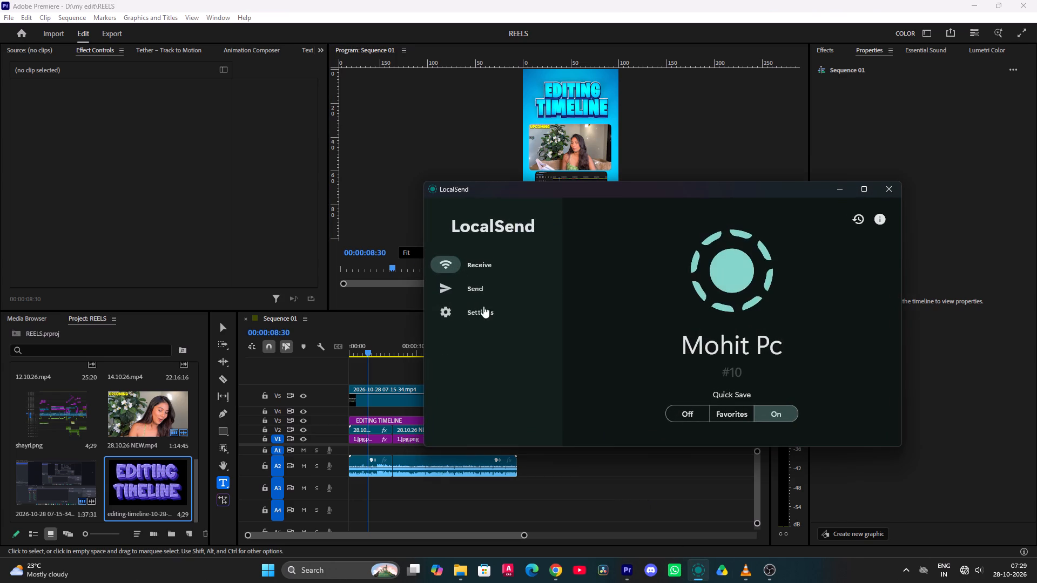
pyautogui.click(476, 283)
pyautogui.tripleClick(664, 297)
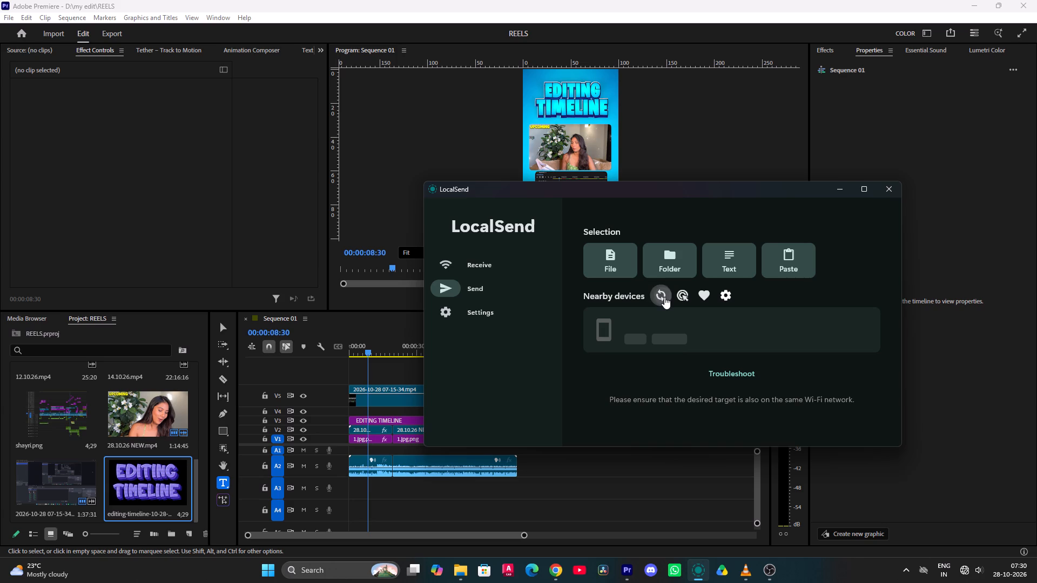
# Start choosing a file to send from the my edit folder.
pyautogui.click(607, 263)
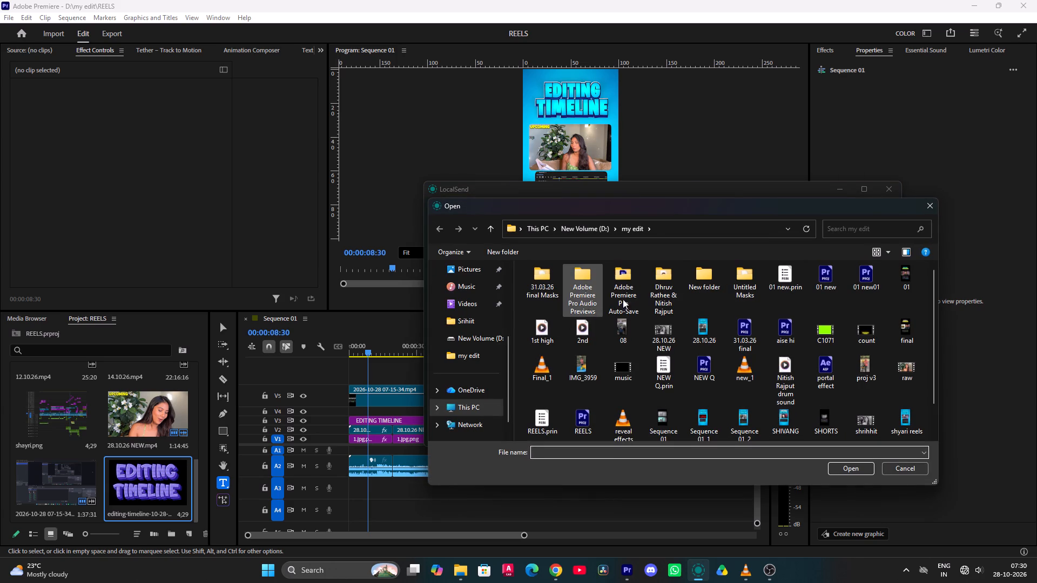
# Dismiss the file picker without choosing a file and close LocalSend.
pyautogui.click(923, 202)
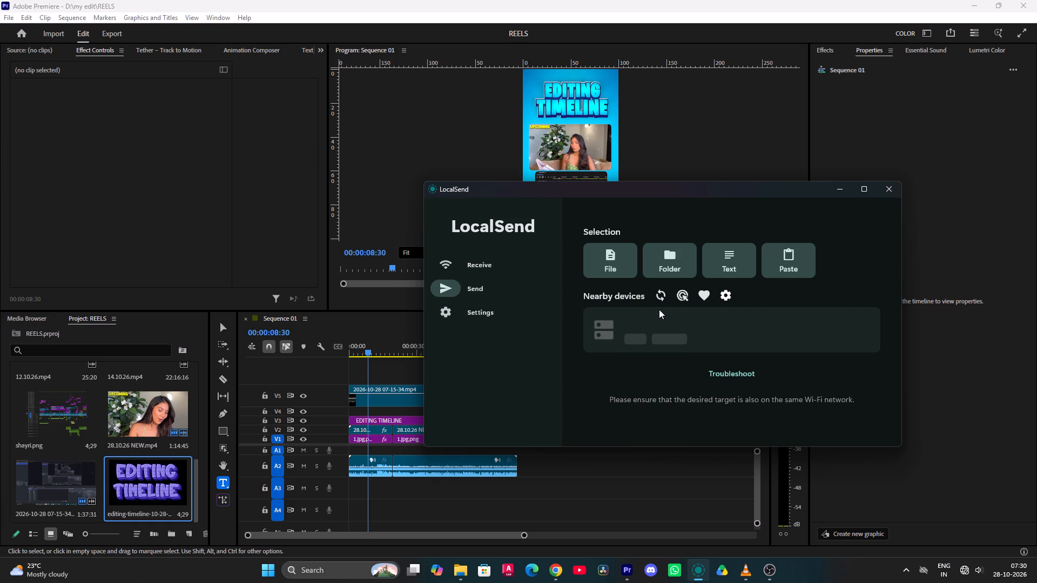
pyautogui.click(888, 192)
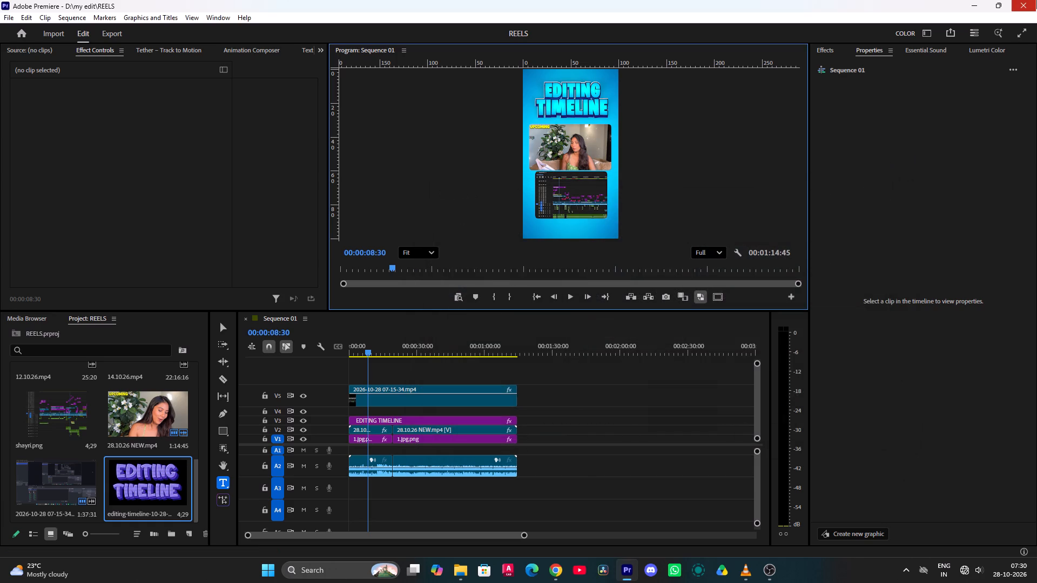
# Close the REELS project and exit Premiere.
pyautogui.click(1036, 0)
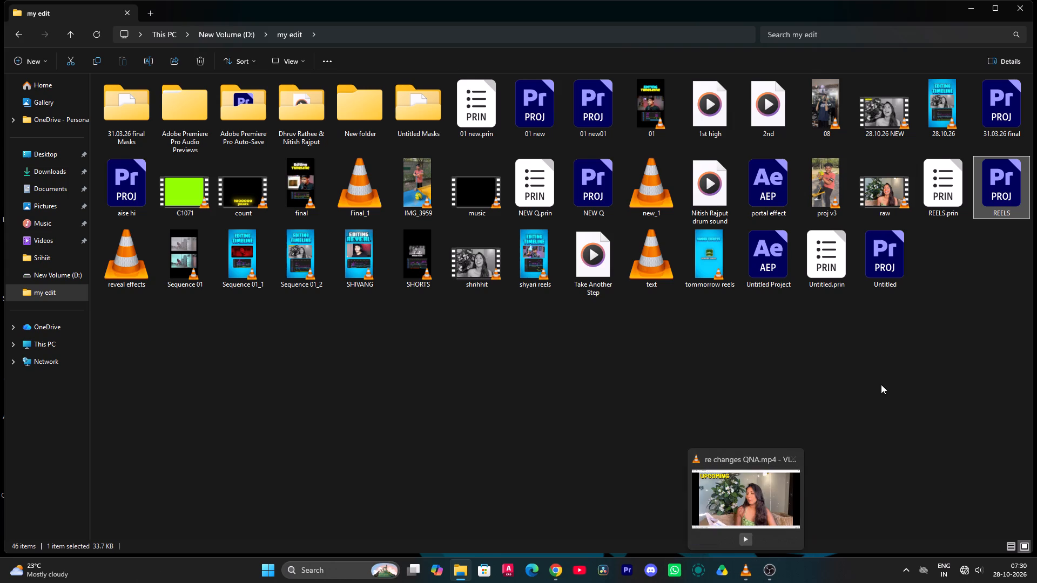
# Connect the PC to the realme P4x 5G Wi-Fi network, keeping automatic connection enabled, and dismiss the network list.
pyautogui.click(980, 582)
pyautogui.click(896, 405)
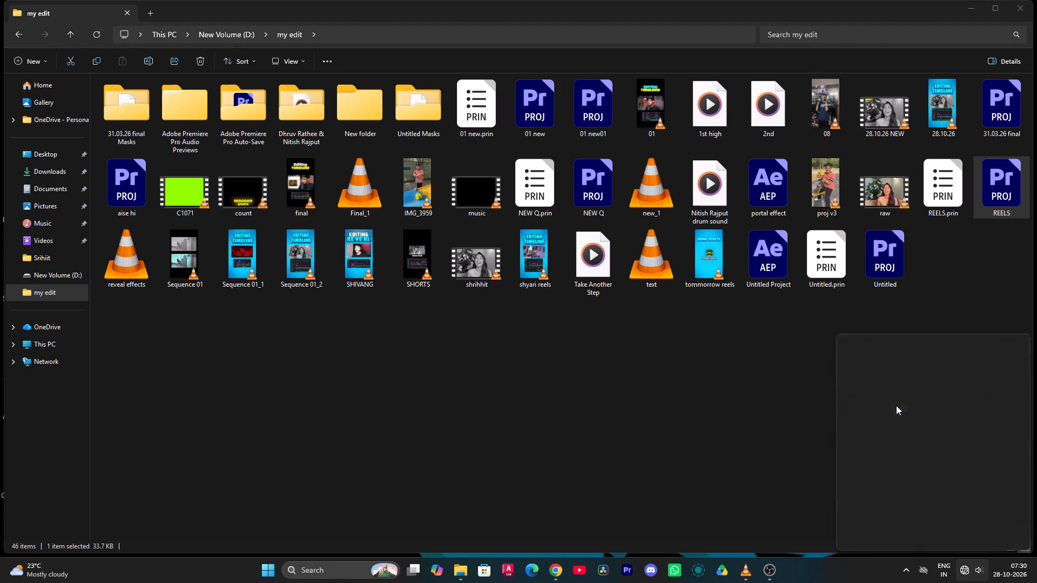
pyautogui.click(890, 378)
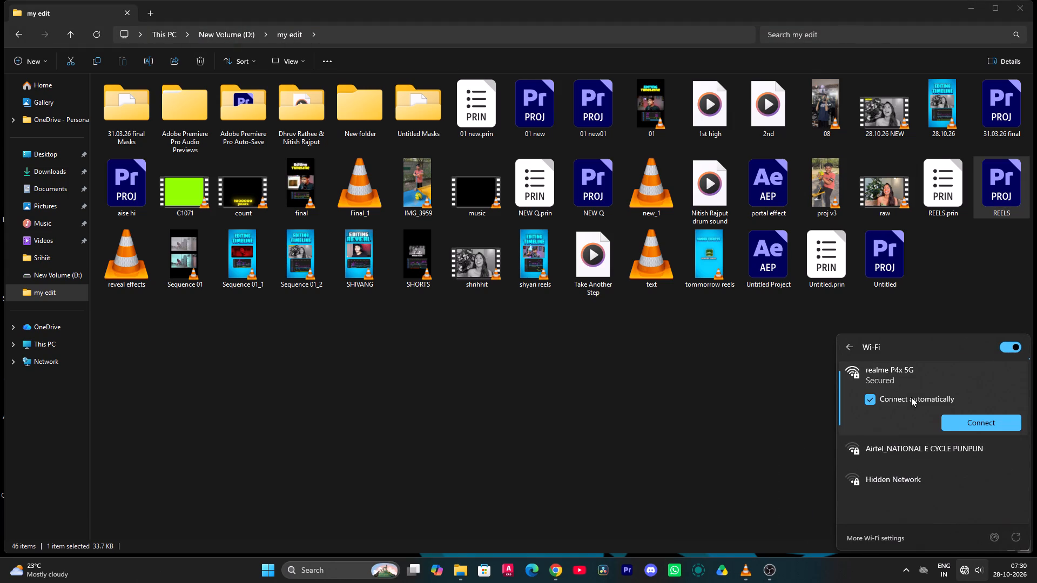
pyautogui.click(974, 422)
pyautogui.click(690, 433)
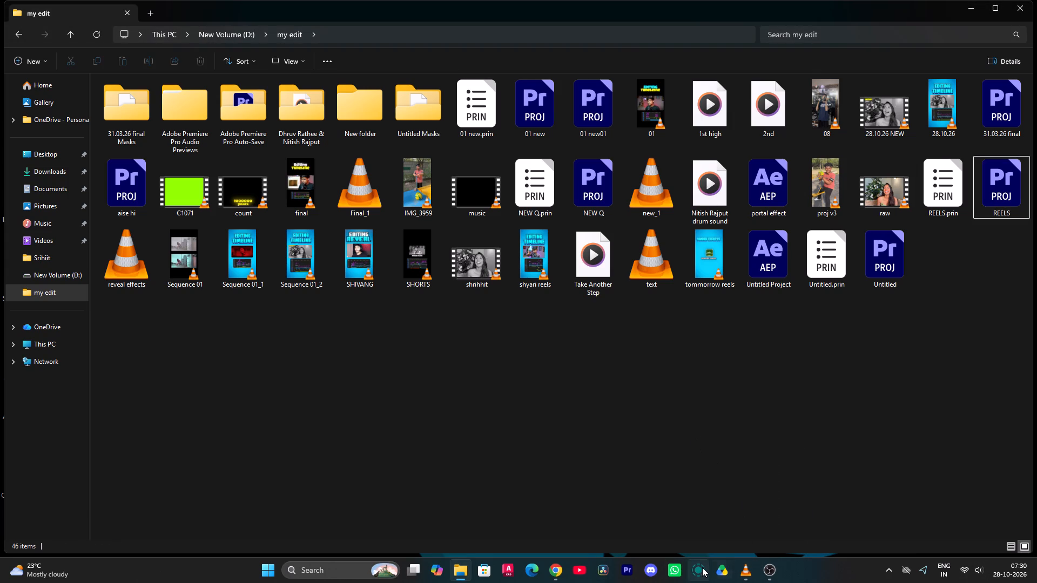
# Launch LocalSend again.
pyautogui.click(702, 567)
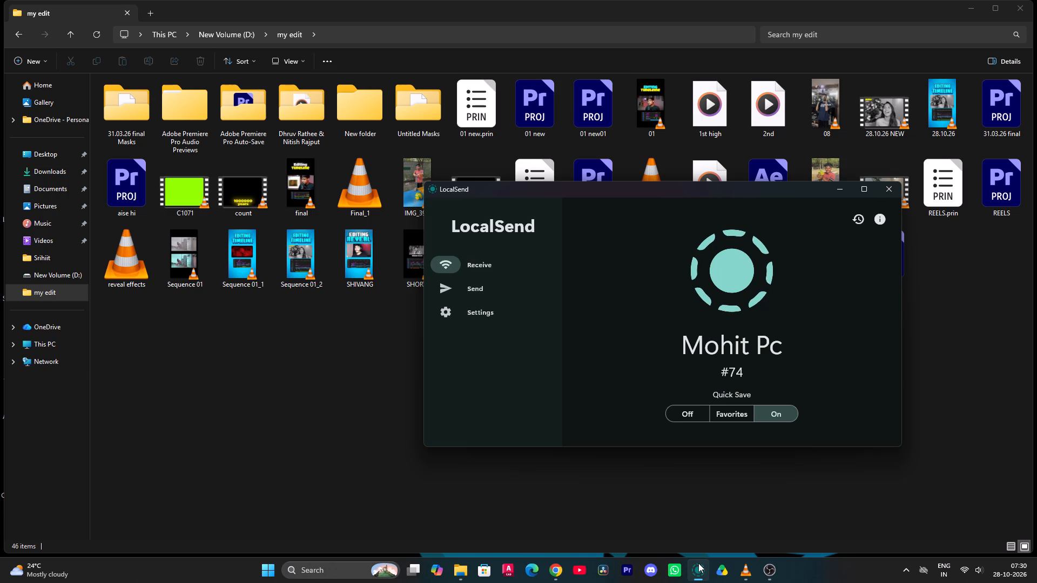
# Rescan for nearby devices and send the Sequence 01_2 video from the my edit folder to the Iphone 16.
pyautogui.click(484, 282)
pyautogui.click(666, 292)
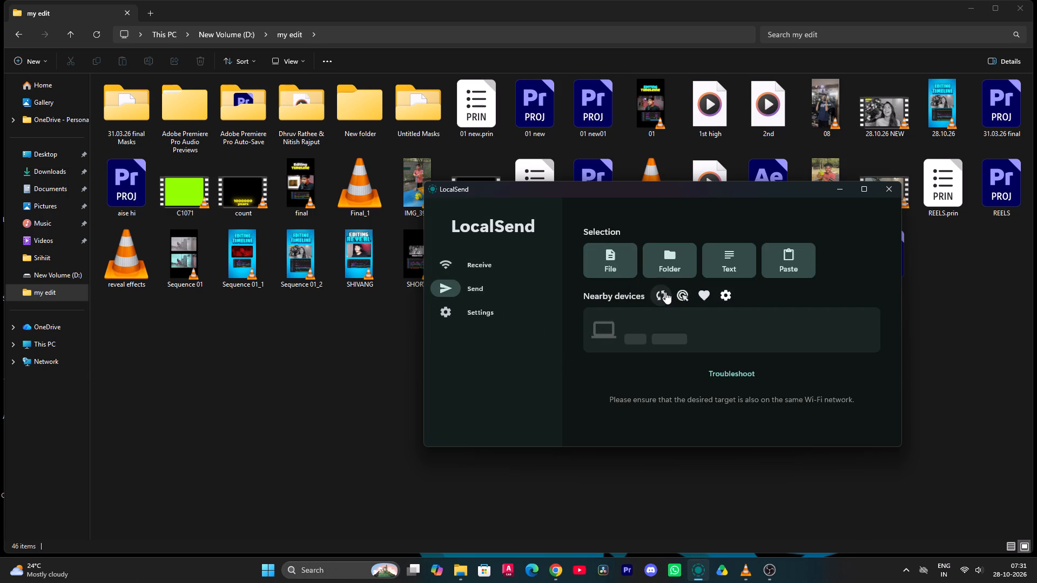
pyautogui.click(613, 259)
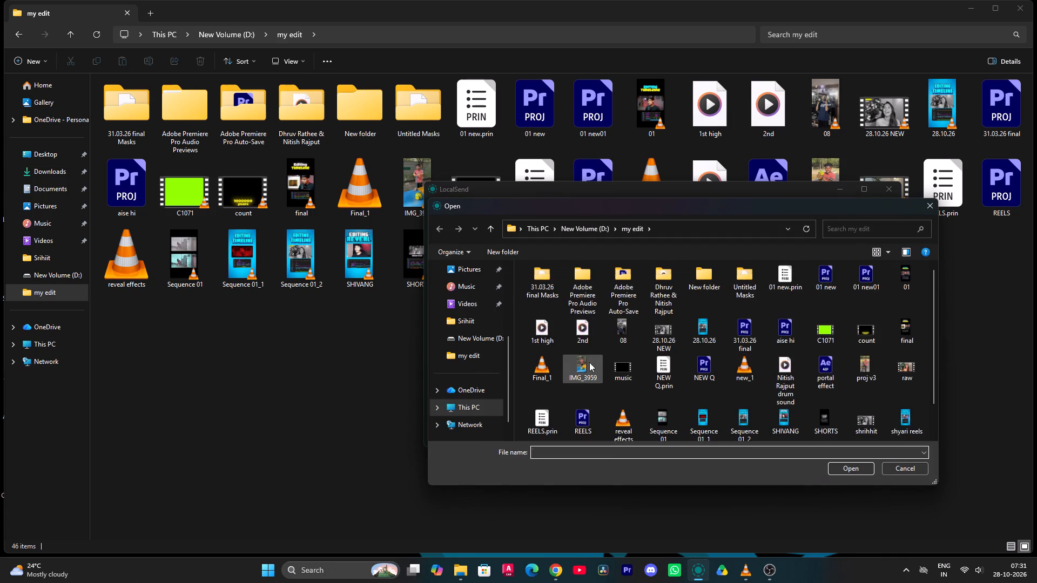
pyautogui.scroll(-4, 589, 363)
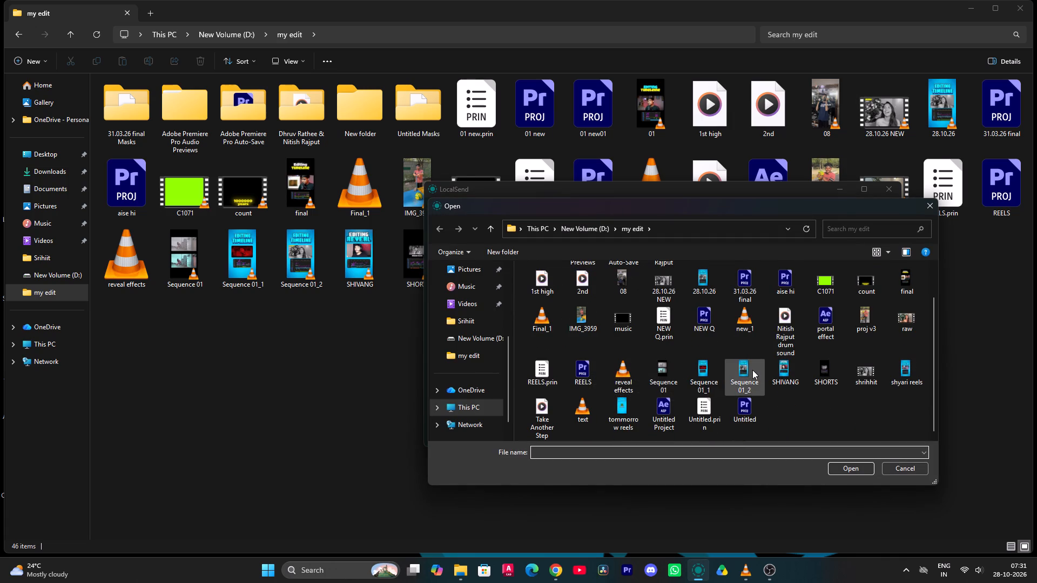
pyautogui.doubleClick(743, 371)
pyautogui.click(738, 401)
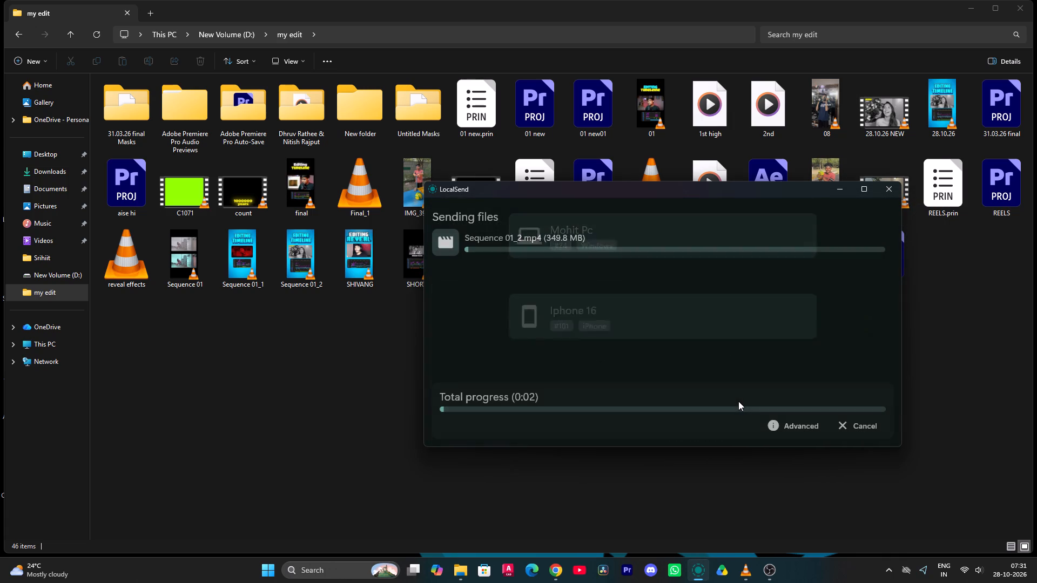